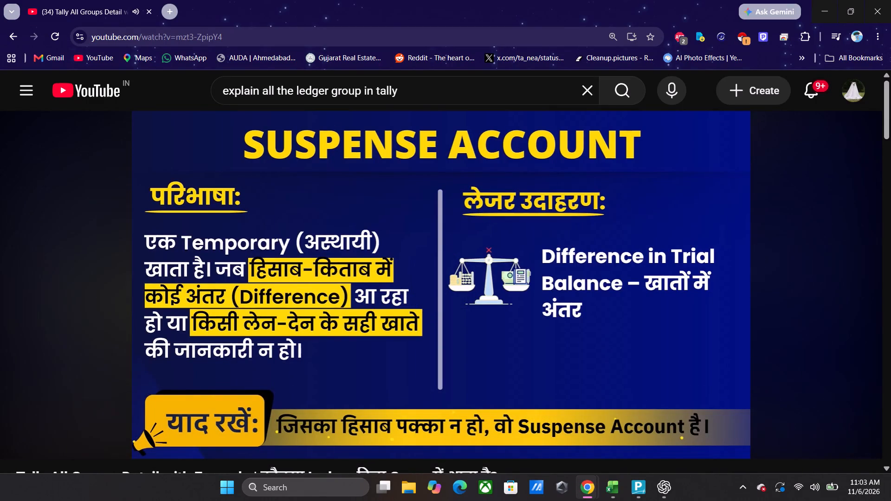
Pause the video and search Google in a new browser window for "hisab in english word".
key(space)
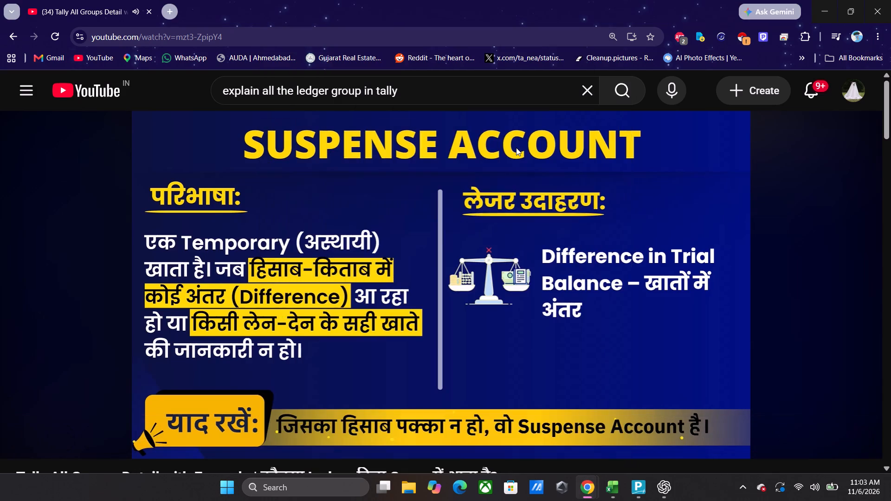
key(ctrl+n)
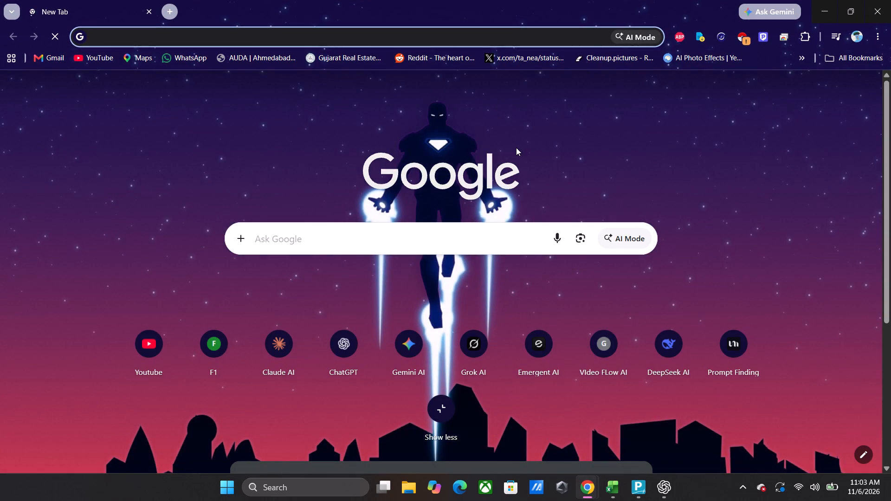
text(hu=)
key(BackSpace)
key(BackSpace)
text(isa)
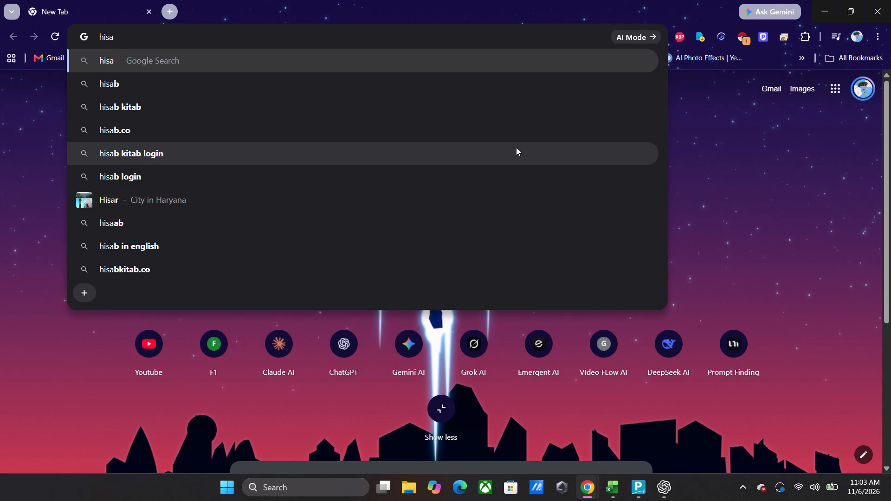
text(b)
key(space)
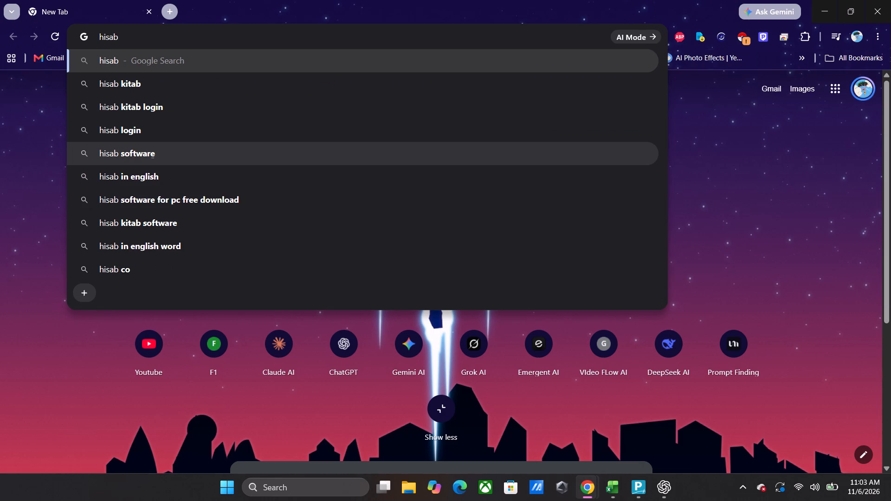
key(Down)
key(Down)
key(Down)
key(Down)
key(Down)
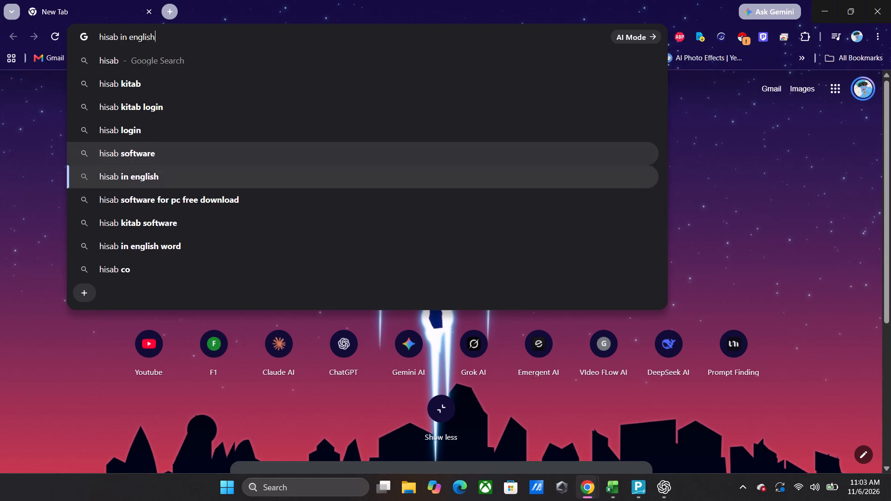
key(Down)
key(Down)
key(Down)
key(Return)
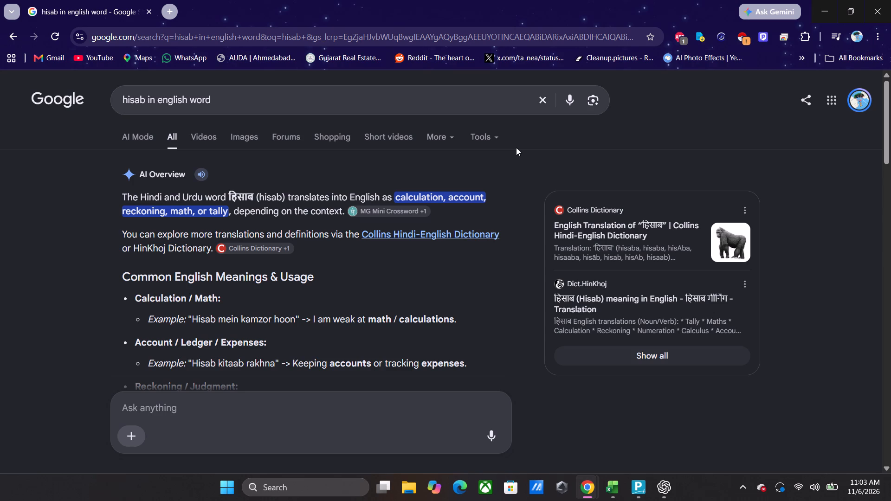
Return to the Tally groups video, resume it, skip ahead to the Sales Accounts section and pause there.
key(alt+Tab)
key(space)
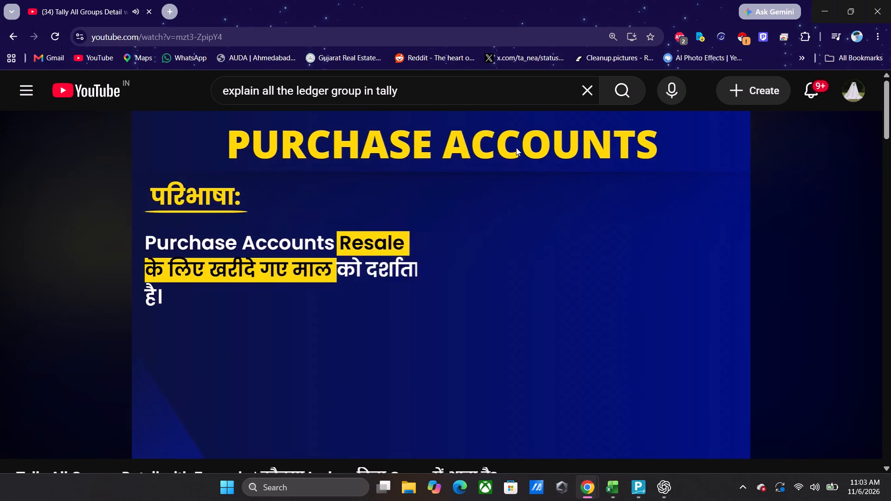
key(Right)
key(Right)
key(Right)
key(Right)
key(Right)
key(Right)
key(Right)
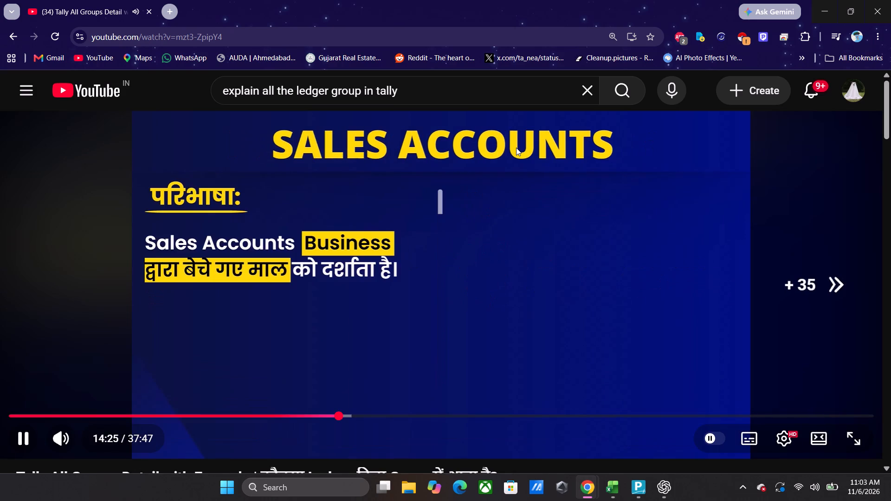
key(Right)
key(space)
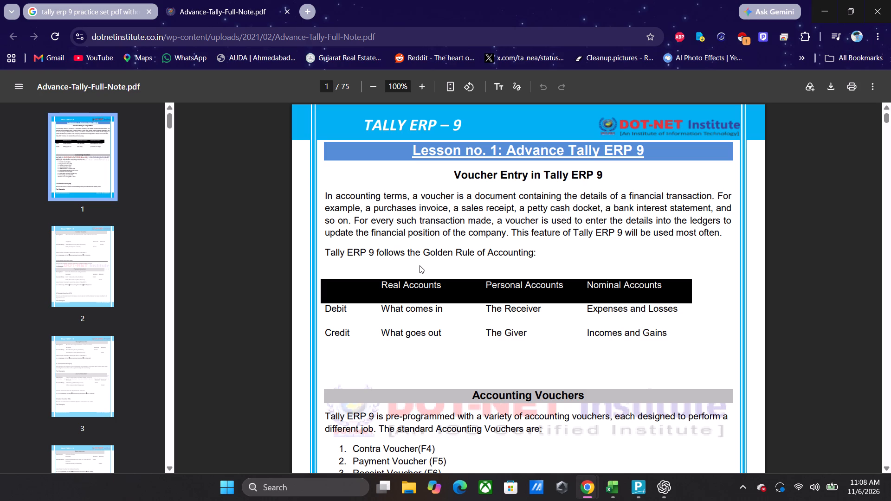
scroll(420, 265, down, 2)
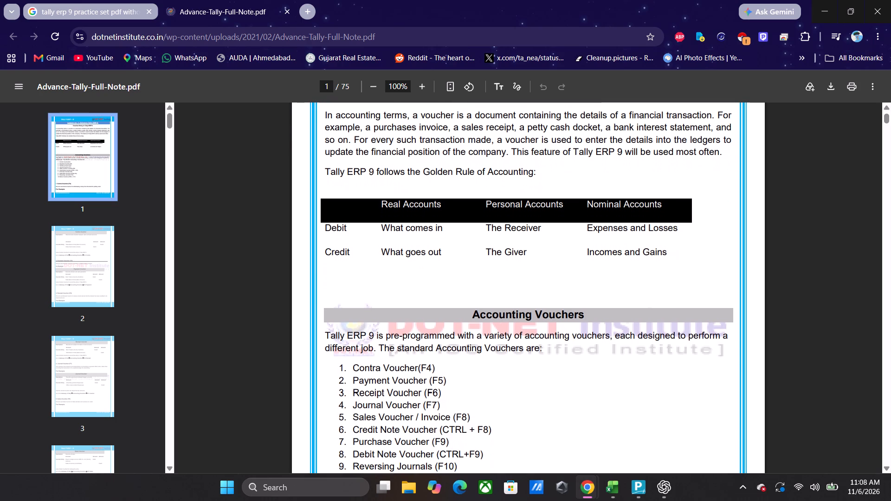
scroll(438, 340, down, 2)
click(438, 340)
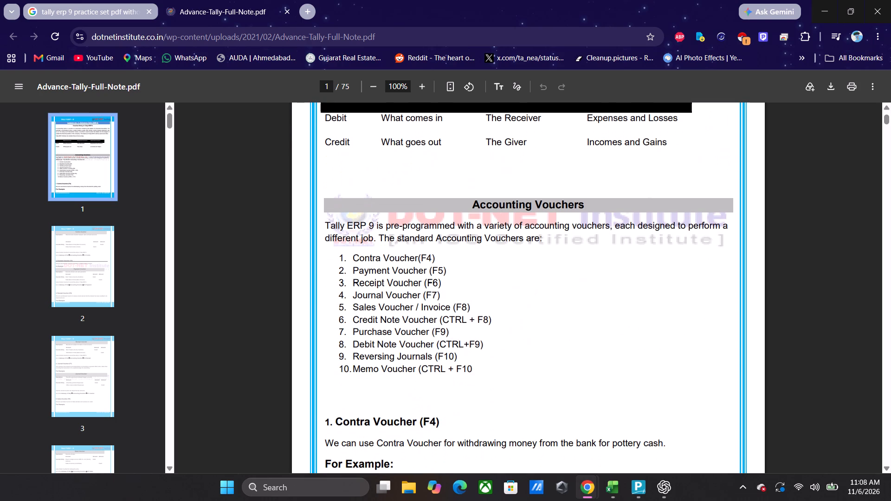
scroll(438, 340, down, 5)
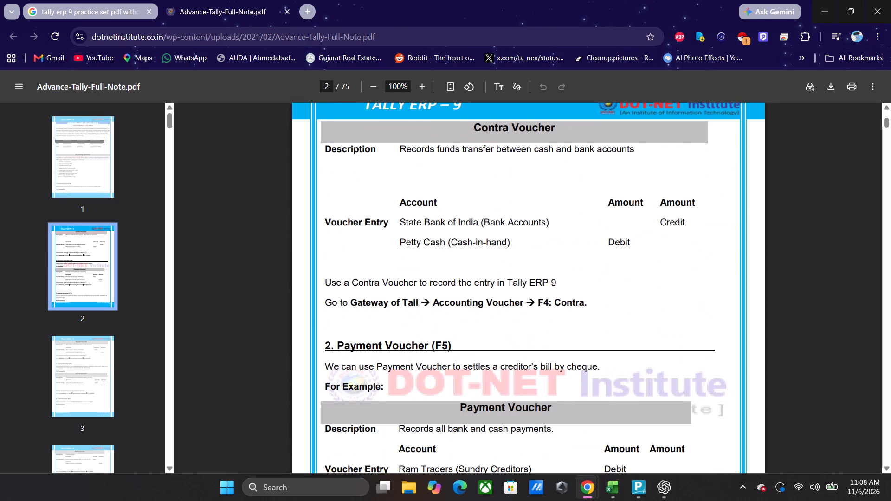
scroll(438, 340, up, 1)
scroll(438, 340, down, 1)
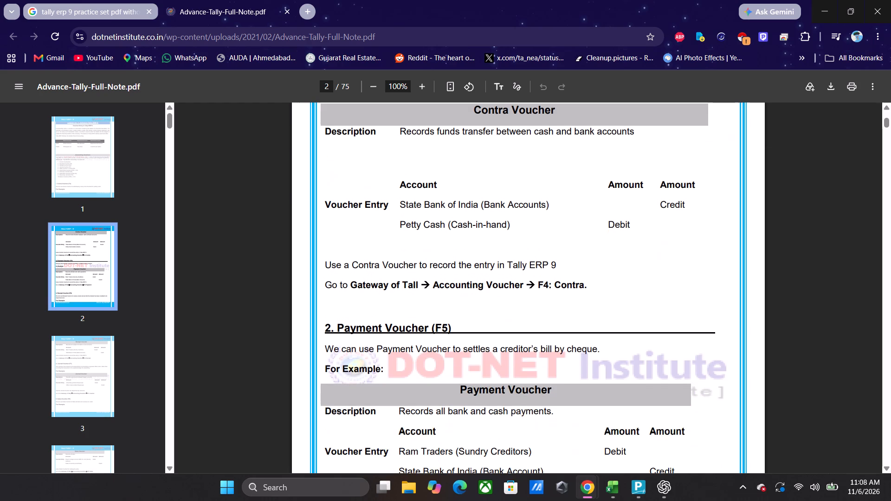
scroll(438, 340, down, 3)
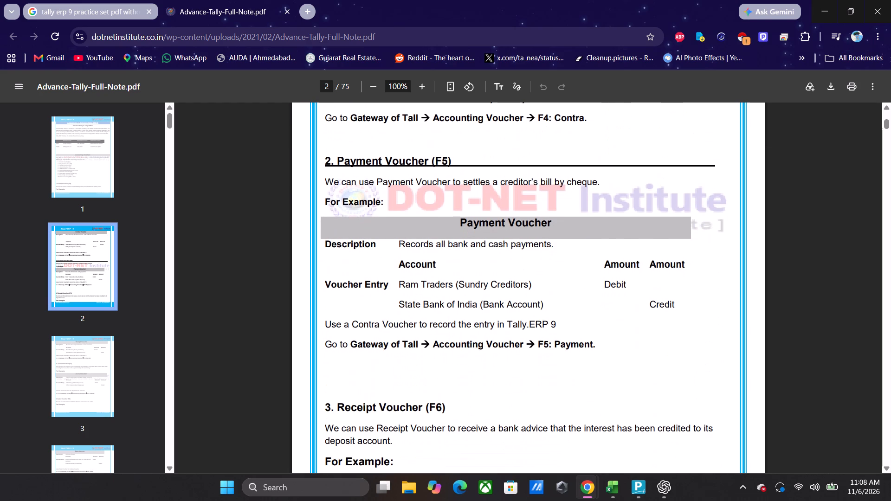
scroll(438, 340, down, 2)
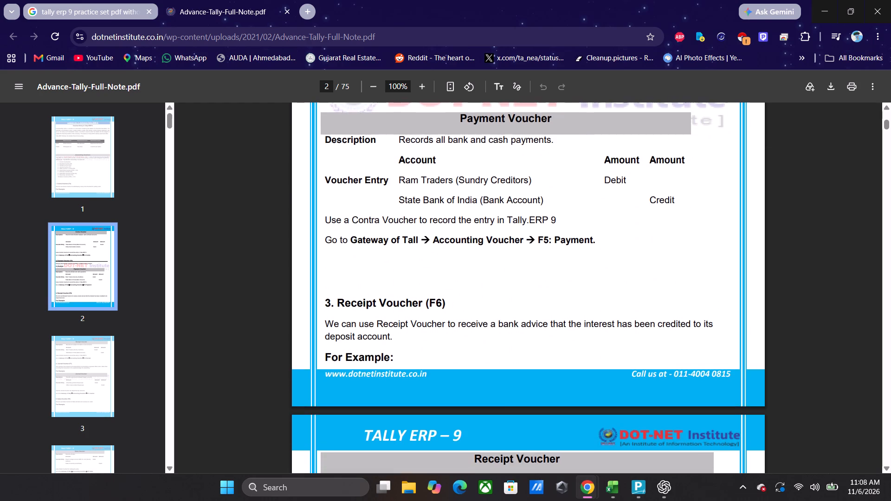
scroll(438, 340, down, 1)
scroll(438, 340, up, 2)
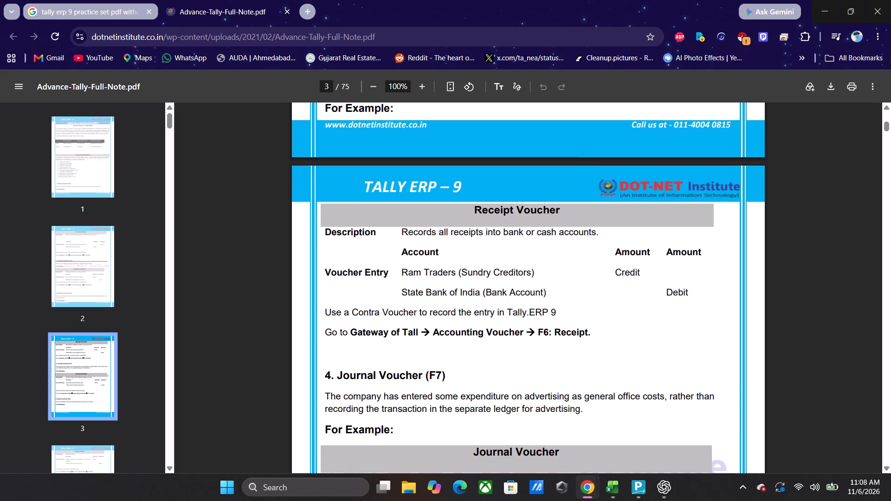
click(438, 340)
Continue reading the PDF's voucher sections from Journal Voucher through Reversing Journal Voucher.
scroll(438, 340, down, 2)
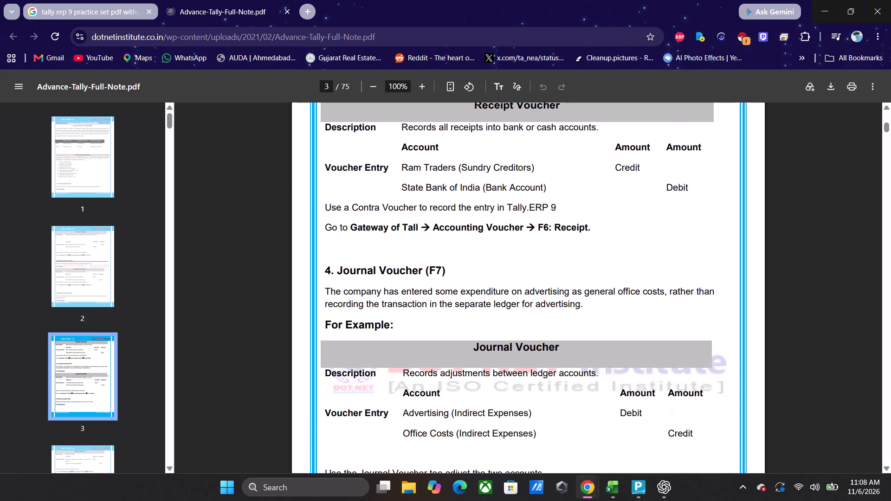
scroll(438, 340, down, 5)
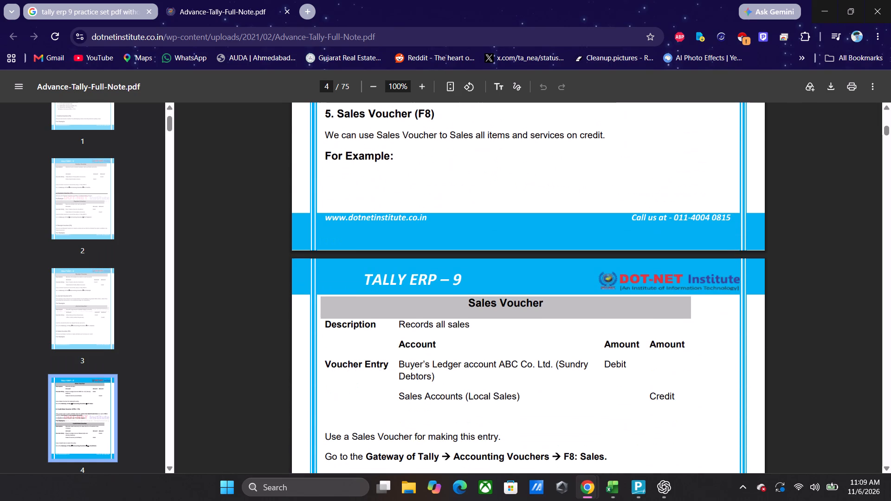
scroll(438, 340, down, 4)
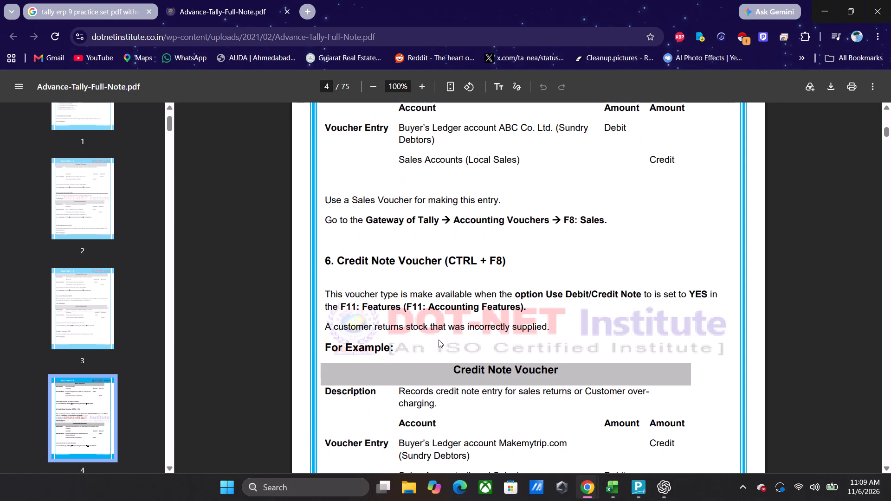
scroll(439, 340, down, 5)
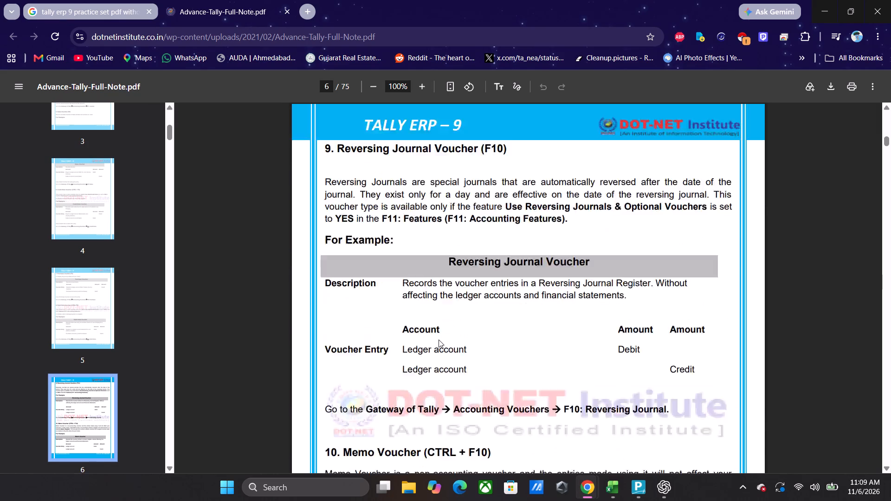
Examine the PDF's practice exercises for ledger creation and Tally transactions voucher entry.
scroll(439, 340, down, 9)
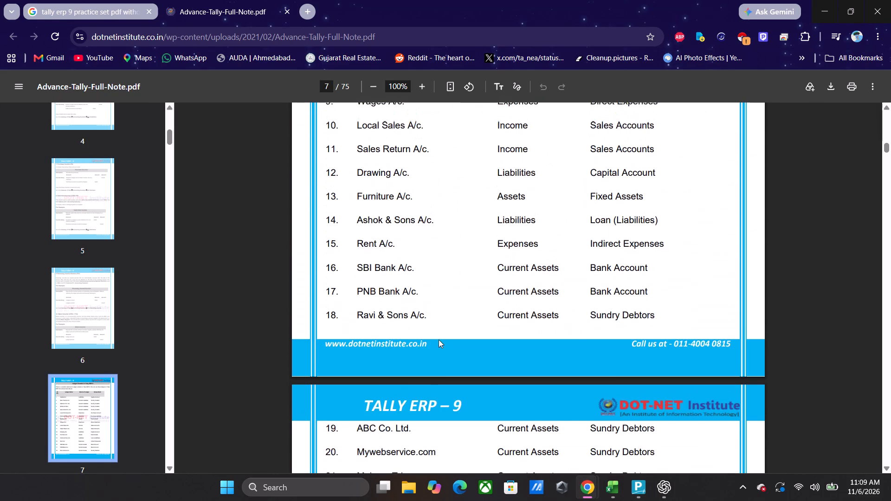
scroll(439, 340, up, 4)
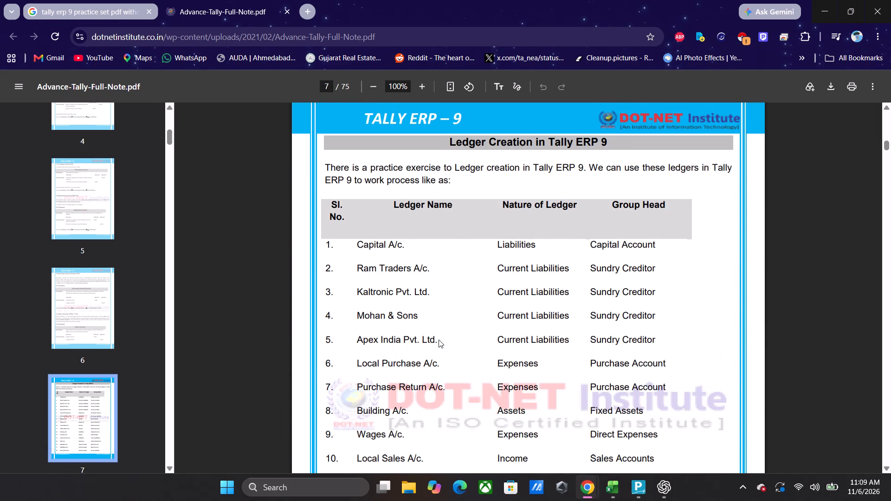
scroll(439, 340, down, 7)
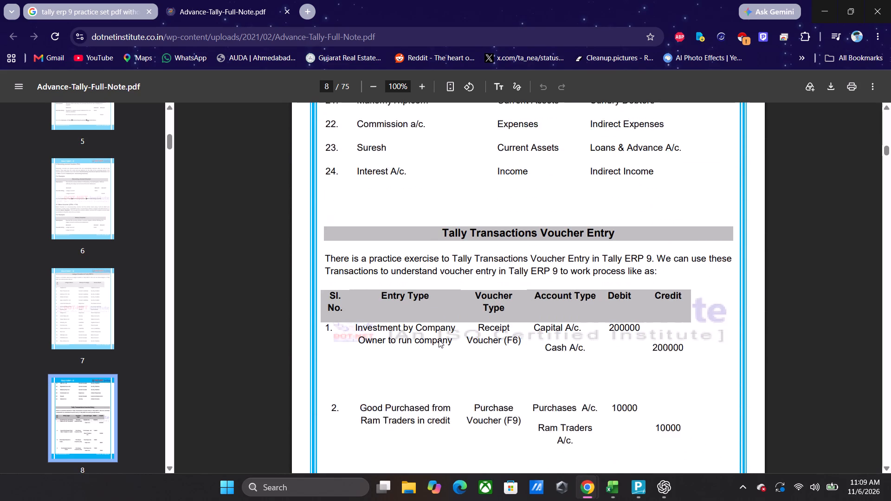
scroll(439, 340, down, 1)
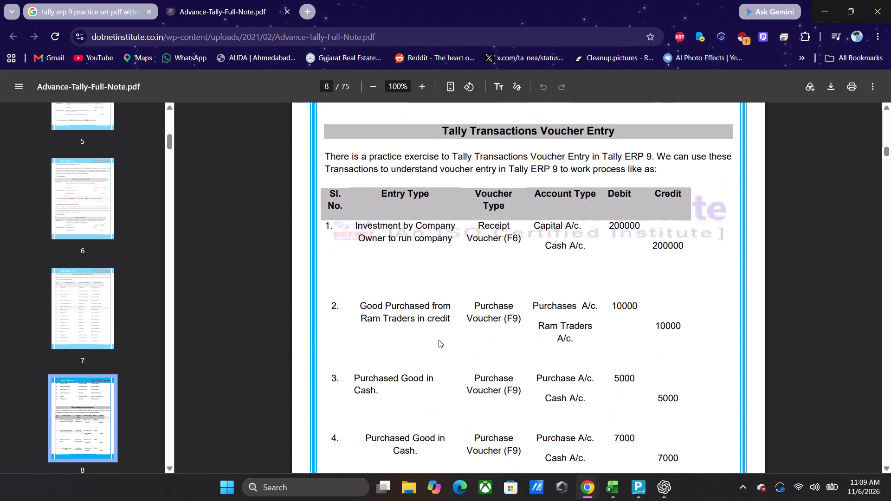
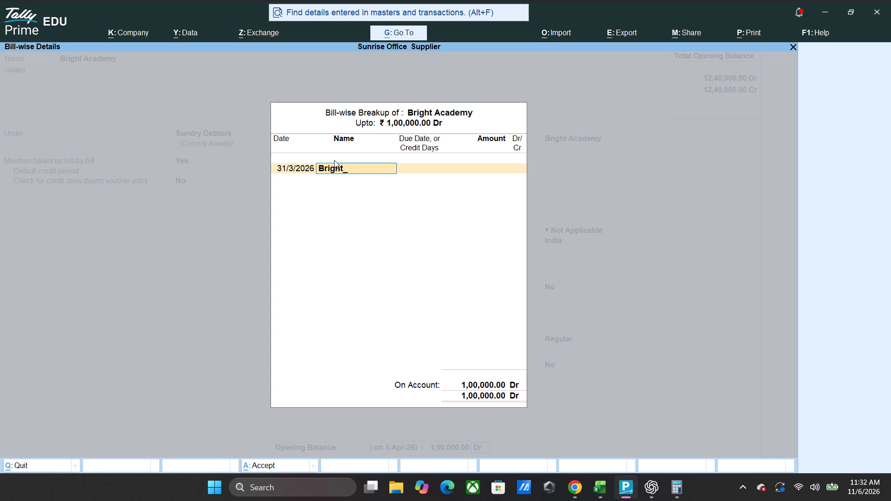
key(BackSpace)
key(minus)
text(Opeb)
key(BackSpace)
key(n)
key(Return)
key(Return)
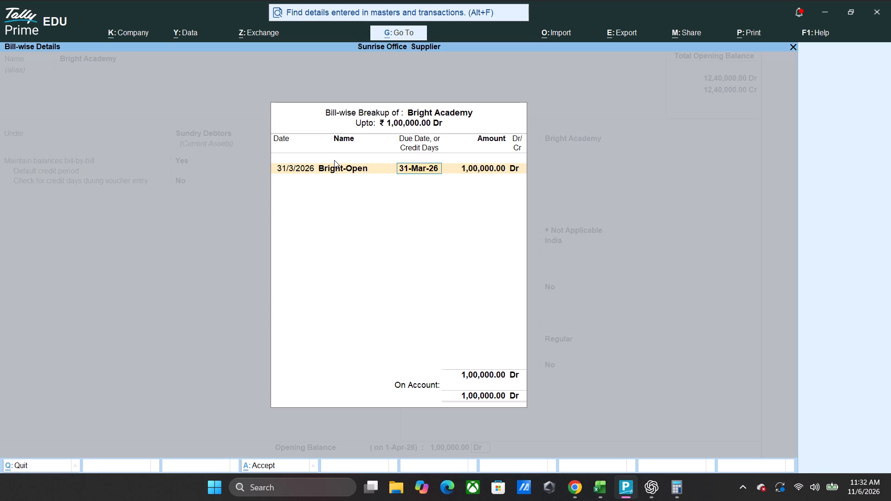
Accept the 31-Mar-26 due date and 1,00,000 Dr for Bright-Open, save the ledger, and return to the ledger list.
key(Return)
key(Return)
key(Return)
key(Return)
key(Return)
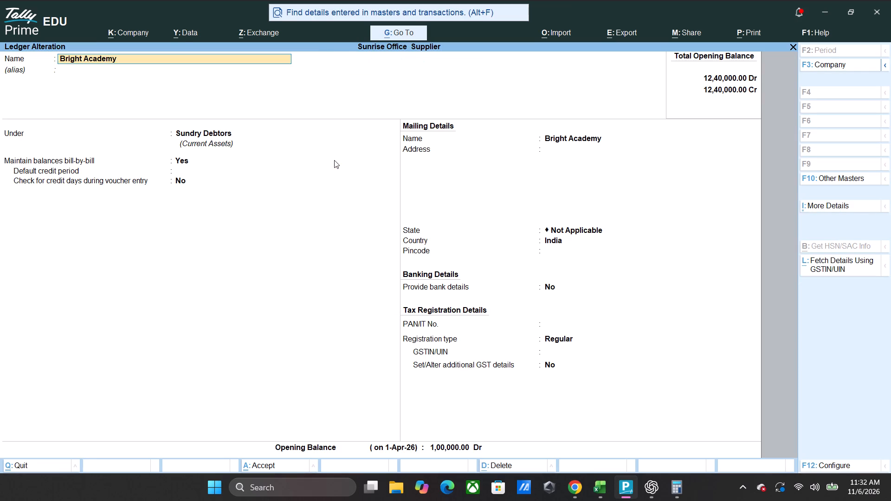
key(Escape)
key(Escape)
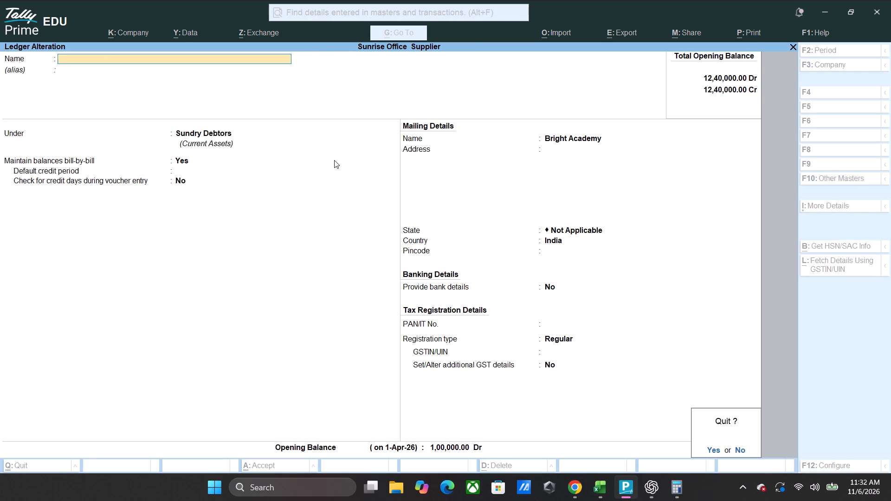
key(Escape)
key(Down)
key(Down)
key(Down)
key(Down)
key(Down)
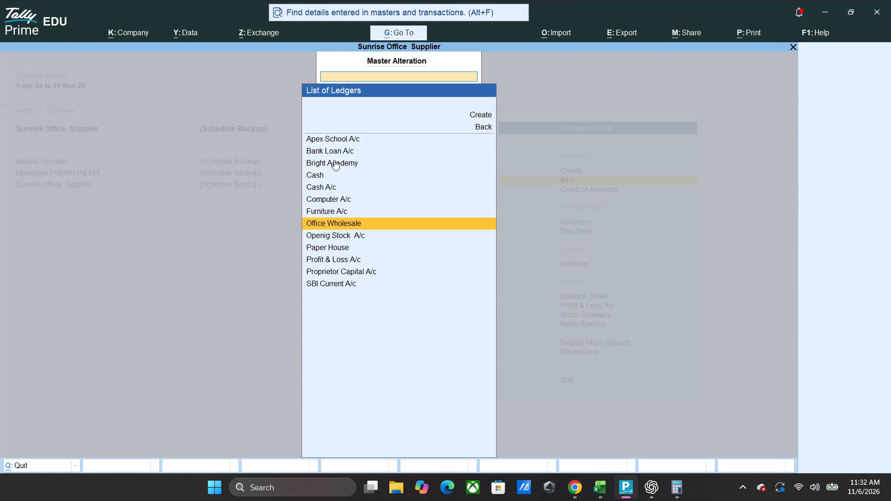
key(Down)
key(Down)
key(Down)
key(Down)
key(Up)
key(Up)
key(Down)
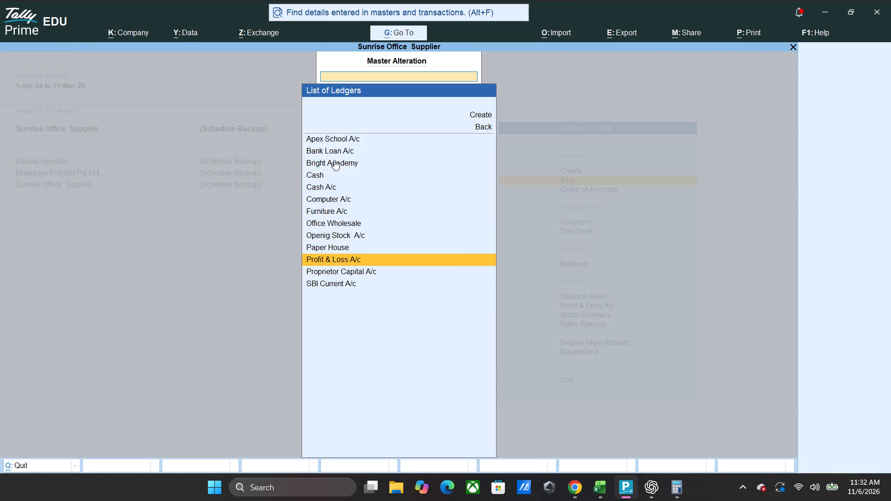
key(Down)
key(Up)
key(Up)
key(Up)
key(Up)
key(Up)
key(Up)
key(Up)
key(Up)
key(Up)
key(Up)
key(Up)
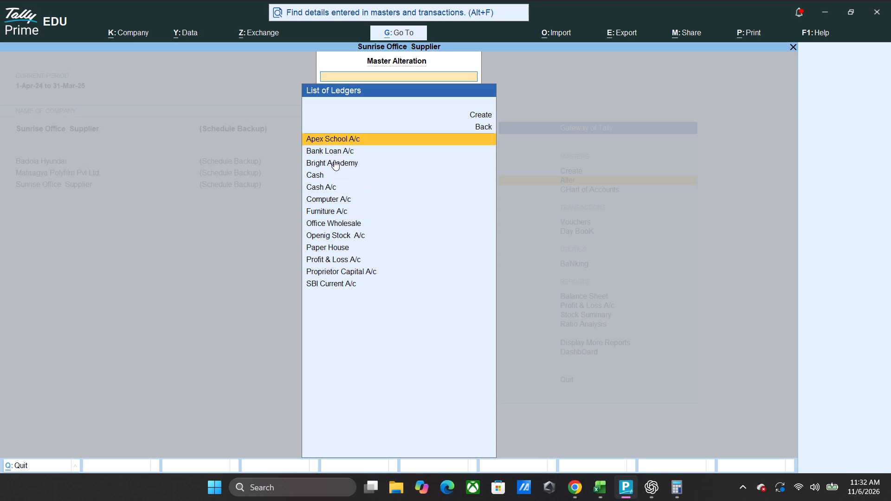
Open the Paper House ledger for alteration.
key(Down)
key(Down)
key(Down)
key(Down)
key(Down)
key(Down)
key(Down)
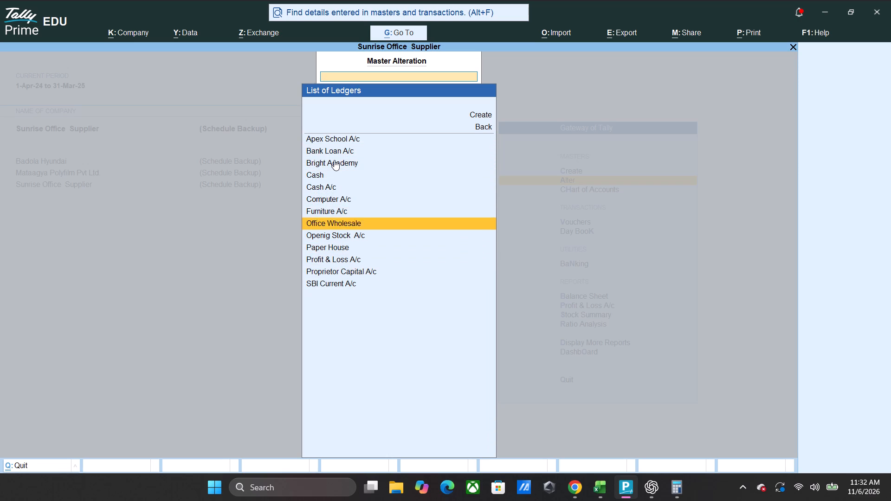
key(Down)
key(Up)
key(Down)
key(Down)
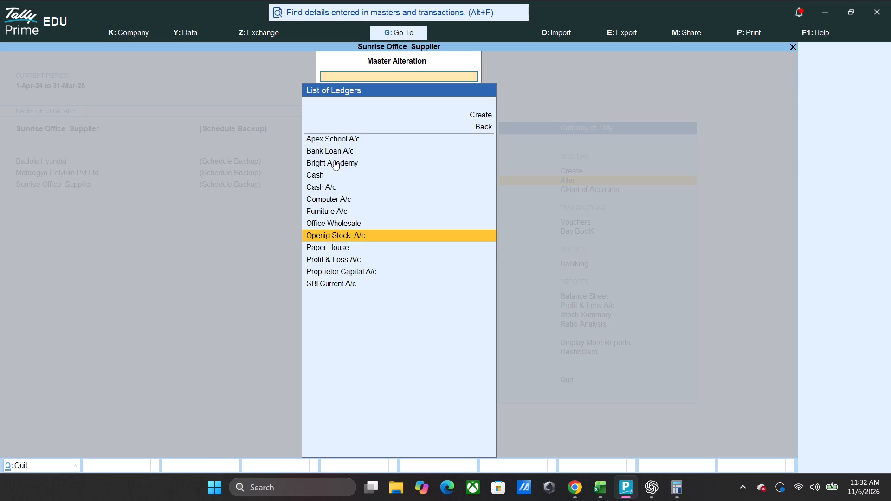
key(Return)
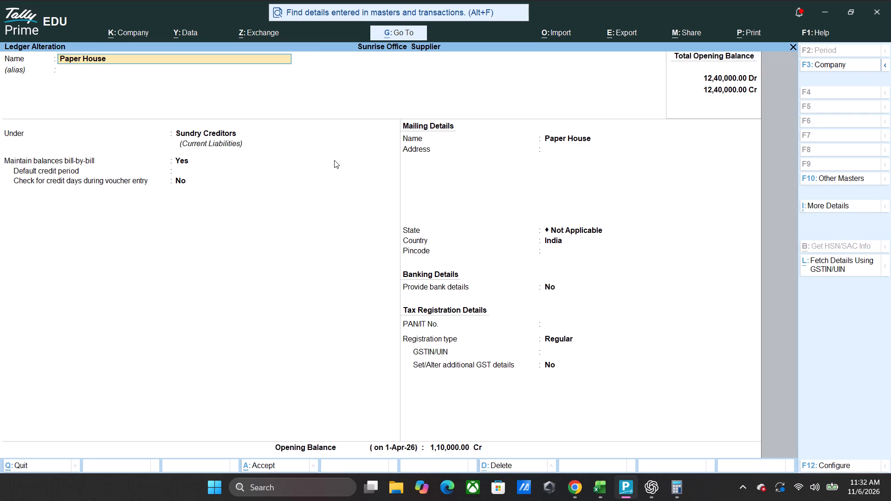
Keep Paper House's group, mailing, tax and opening balance details, and proceed to its bill-wise breakup.
key(Return)
key(Return)
key(Return)
key(Return)
key(Return)
key(Return)
key(Return)
key(Return)
key(Return)
key(Return)
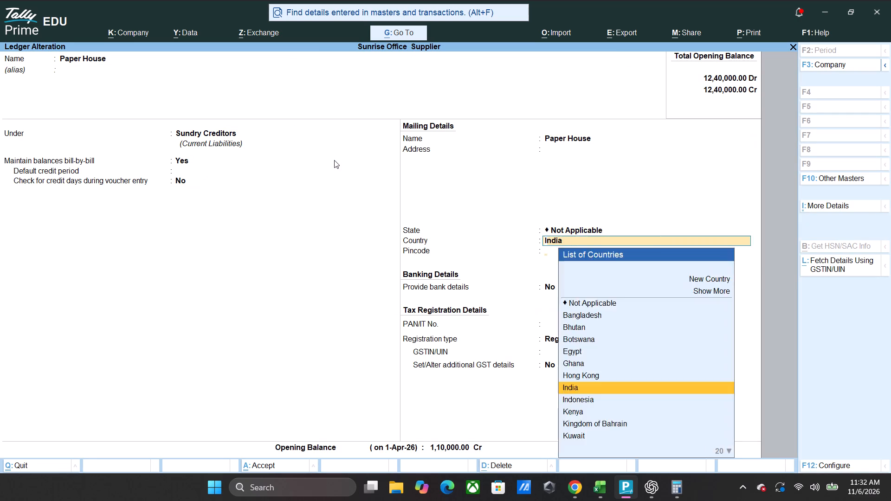
key(Return)
key(Return)
key(Return)
key(Return)
key(Return)
key(Return)
key(Return)
key(Return)
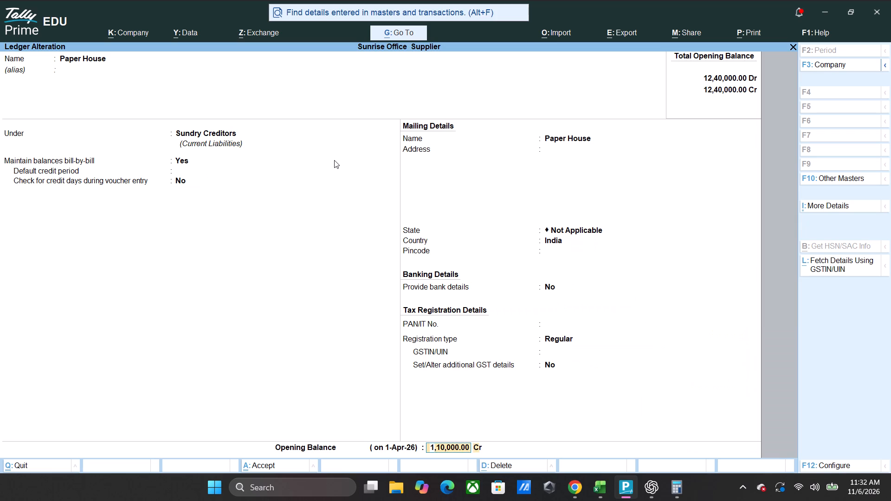
key(Return)
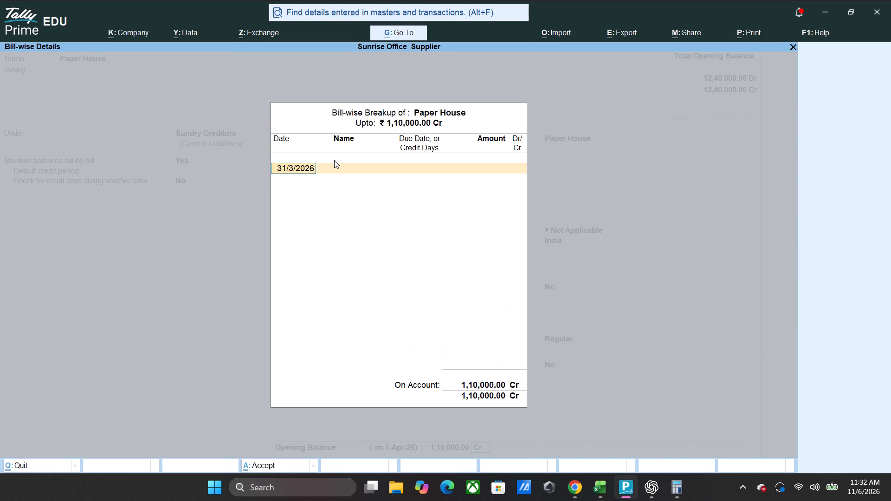
Enter Paper-Open as Paper House's opening bill reference dated 31/3/2026 for 1,10,000 Cr, and save the ledger.
key(Return)
text(Paper-)
text(Open)
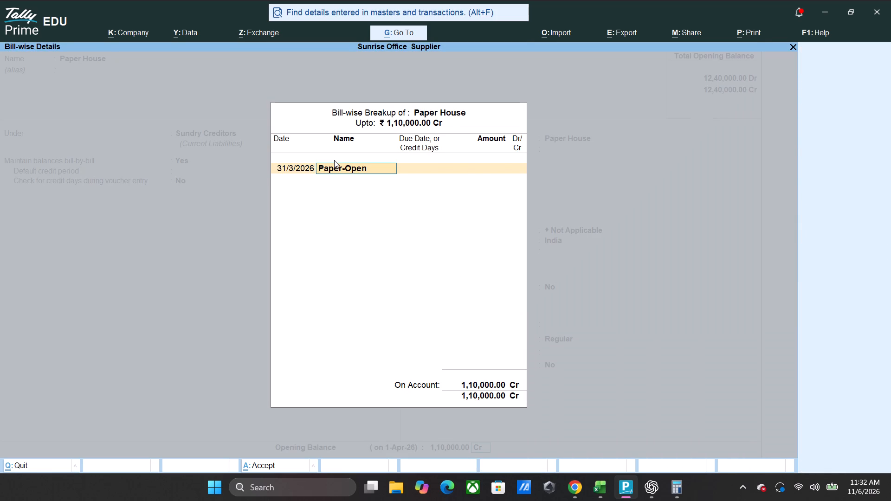
key(Return)
key(Return)
key(Return)
key(Return)
key(Return)
key(Return)
key(Return)
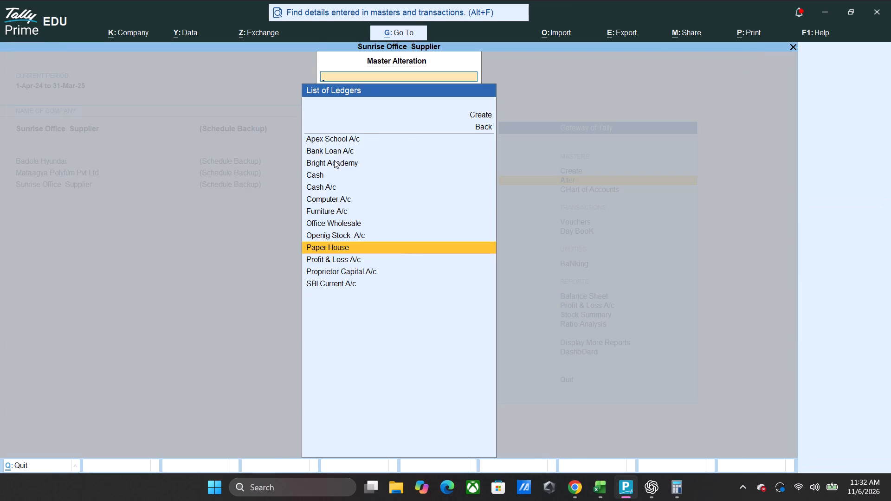
Open the Office Wholesale ledger for alteration.
key(Escape)
key(Escape)
key(Escape)
text(offi)
key(Return)
Keep Office Wholesale's group, mailing, tax and opening balance details, and proceed to its bill-wise breakup.
key(Return)
key(Return)
key(Return)
key(Return)
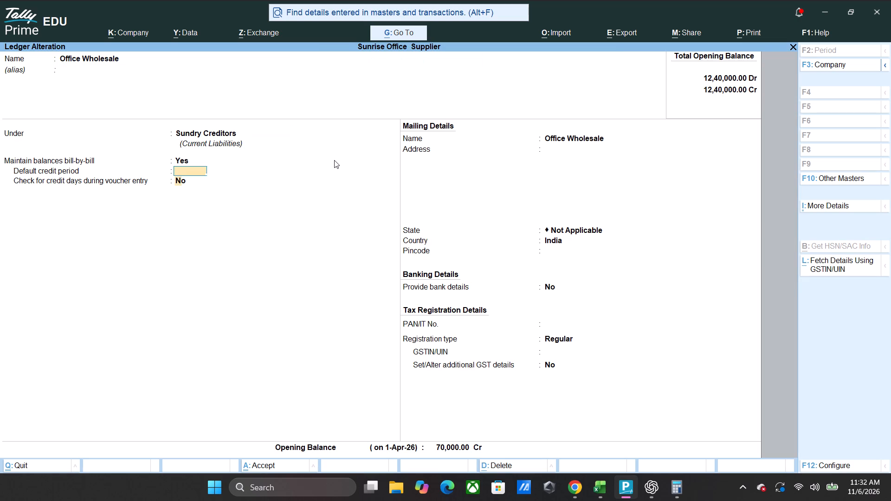
key(Return)
key(Return)
key(Return)
key(Return)
key(Return)
key(Return)
key(Return)
key(Return)
key(Return)
key(Return)
key(Return)
key(Return)
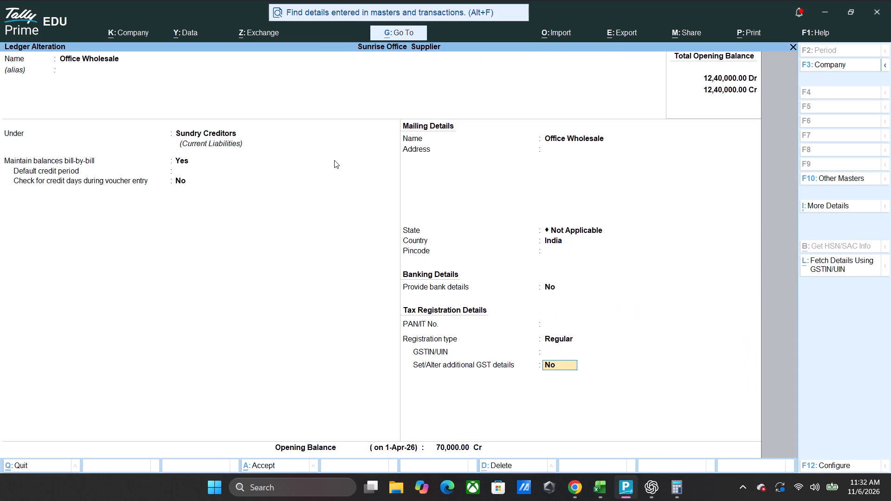
key(Return)
key(Return)
key(Return)
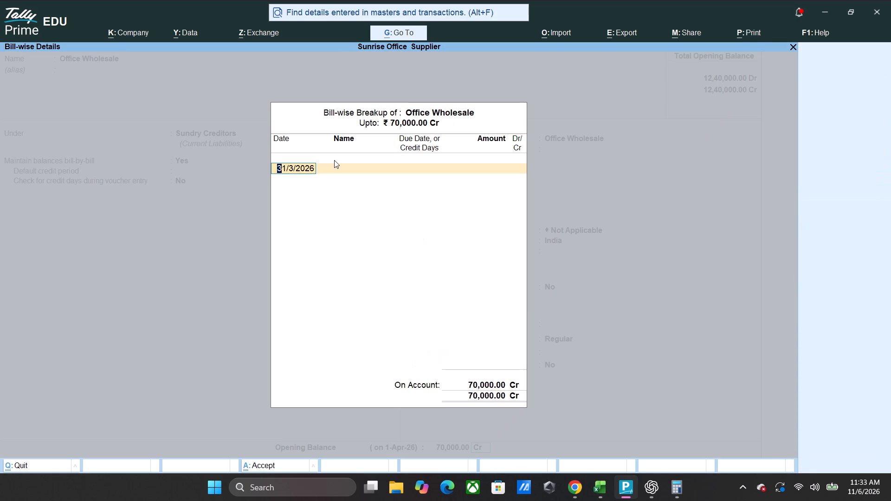
Enter Office-open as Office Wholesale's opening bill reference dated 31/3/2026 for 70,000 Cr, and save the ledger.
key(Return)
text(Office)
key(space)
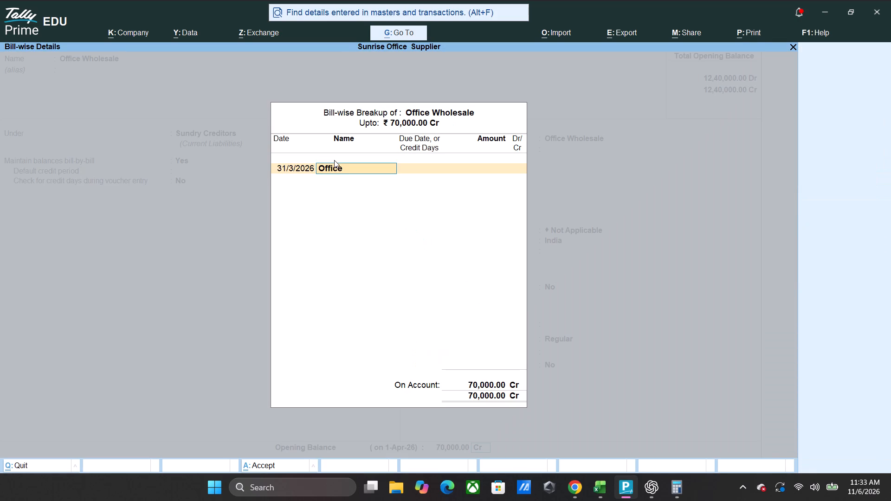
key(BackSpace)
text(-open)
key(Return)
key(Return)
key(Return)
key(Return)
key(Return)
key(Return)
key(Return)
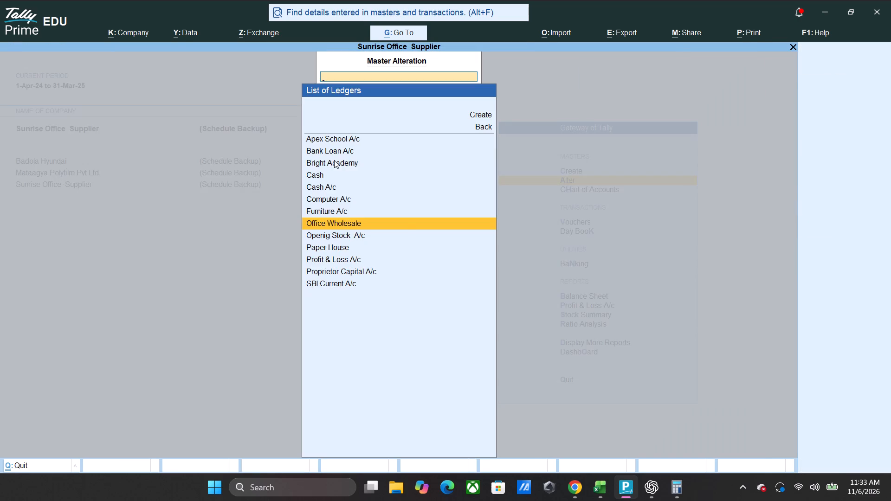
Leave ledger alteration and return to the Gateway of Tally without quitting.
key(Escape)
key(Escape)
key(Escape)
key(Escape)
key(Escape)
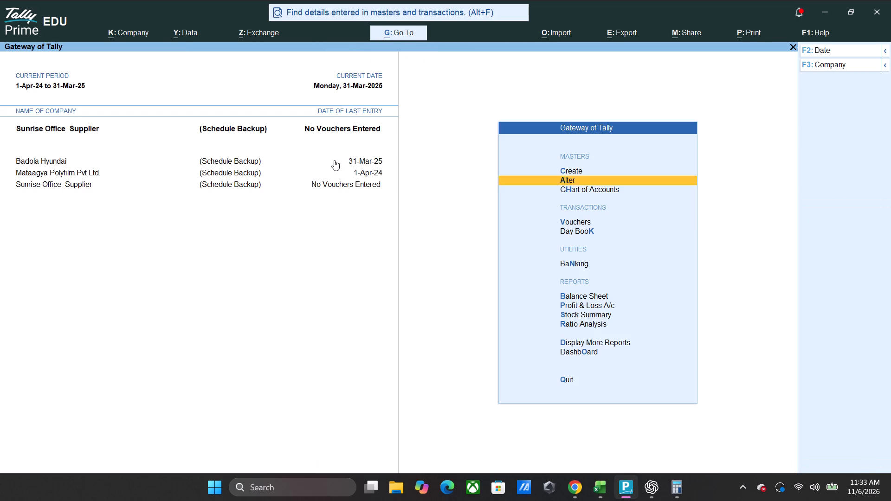
key(Escape)
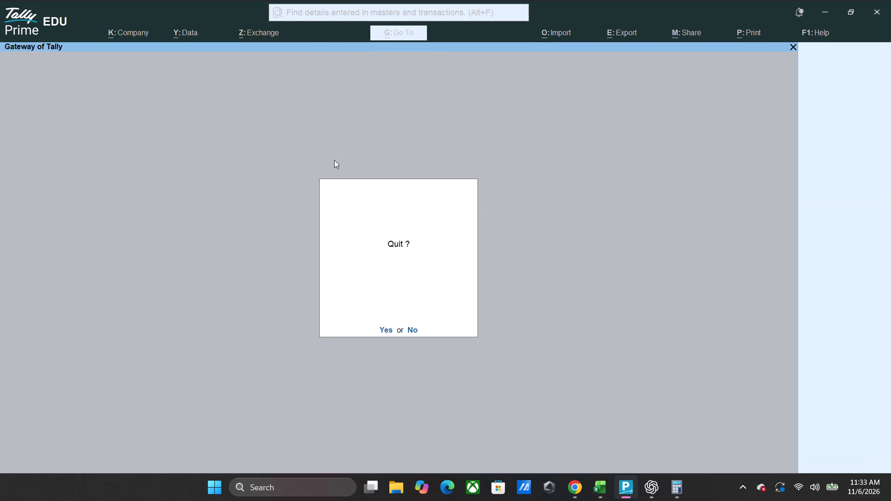
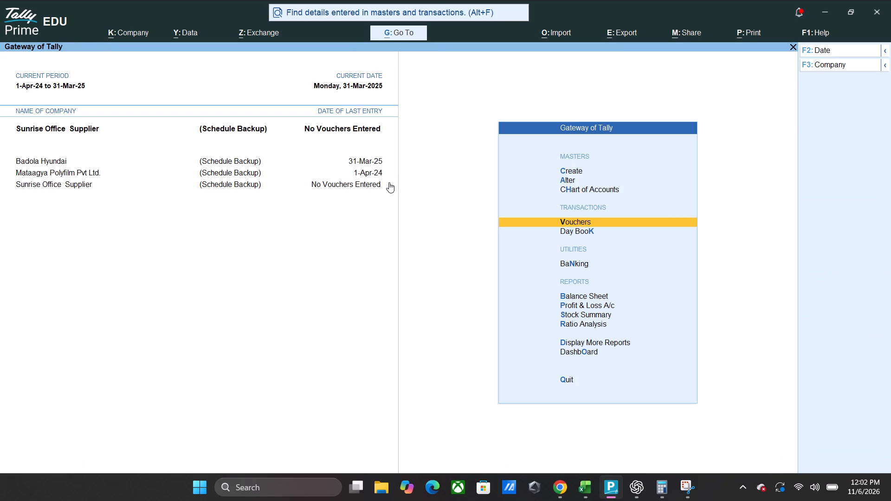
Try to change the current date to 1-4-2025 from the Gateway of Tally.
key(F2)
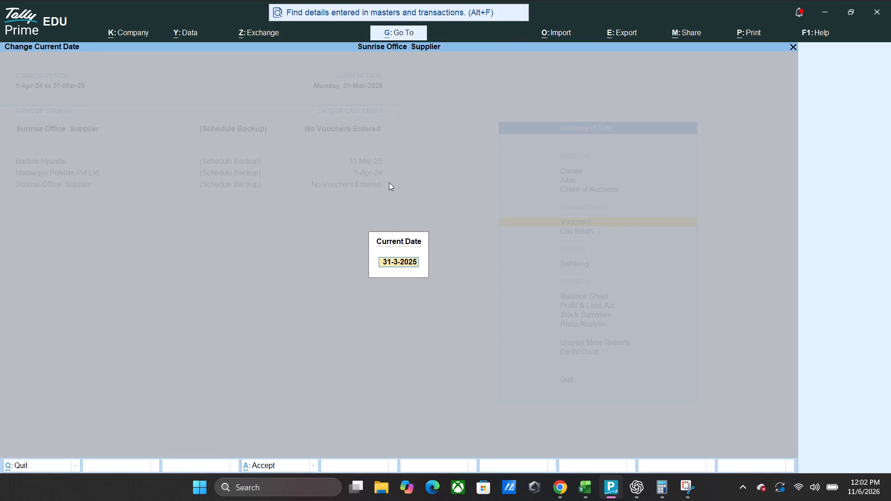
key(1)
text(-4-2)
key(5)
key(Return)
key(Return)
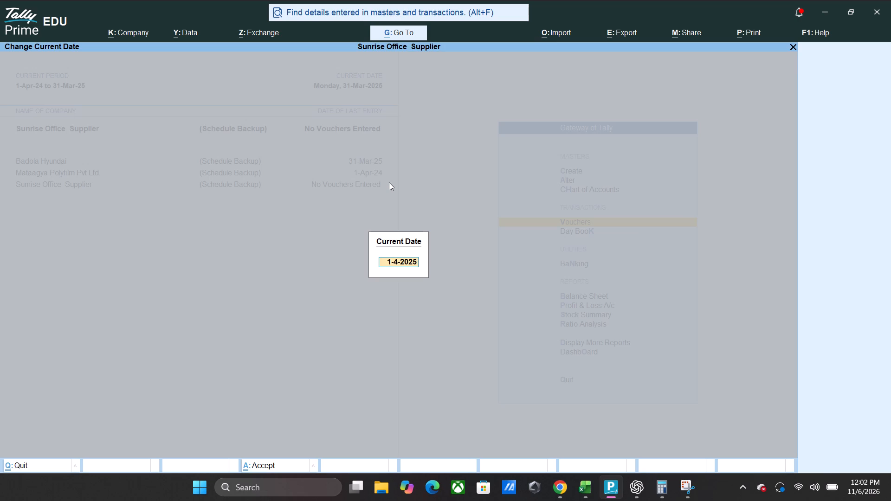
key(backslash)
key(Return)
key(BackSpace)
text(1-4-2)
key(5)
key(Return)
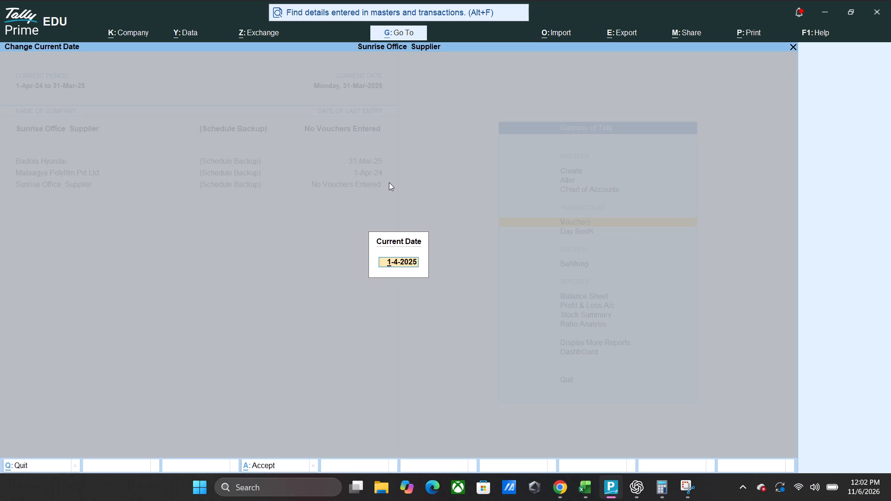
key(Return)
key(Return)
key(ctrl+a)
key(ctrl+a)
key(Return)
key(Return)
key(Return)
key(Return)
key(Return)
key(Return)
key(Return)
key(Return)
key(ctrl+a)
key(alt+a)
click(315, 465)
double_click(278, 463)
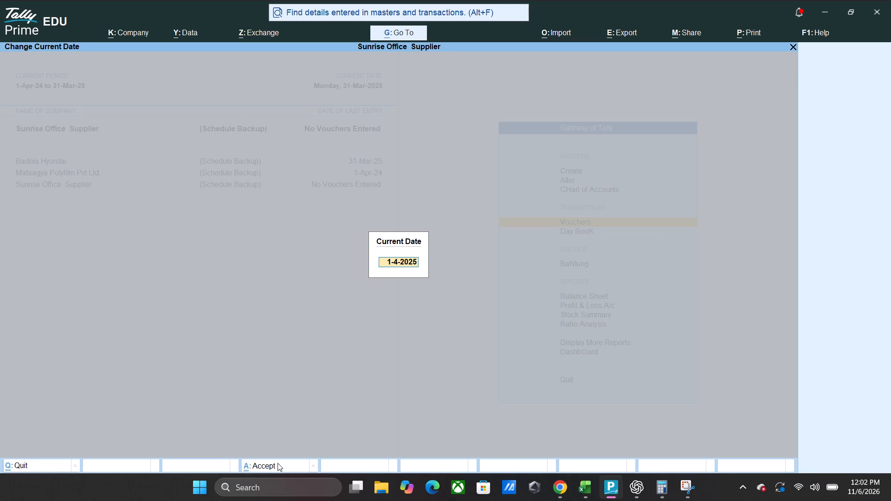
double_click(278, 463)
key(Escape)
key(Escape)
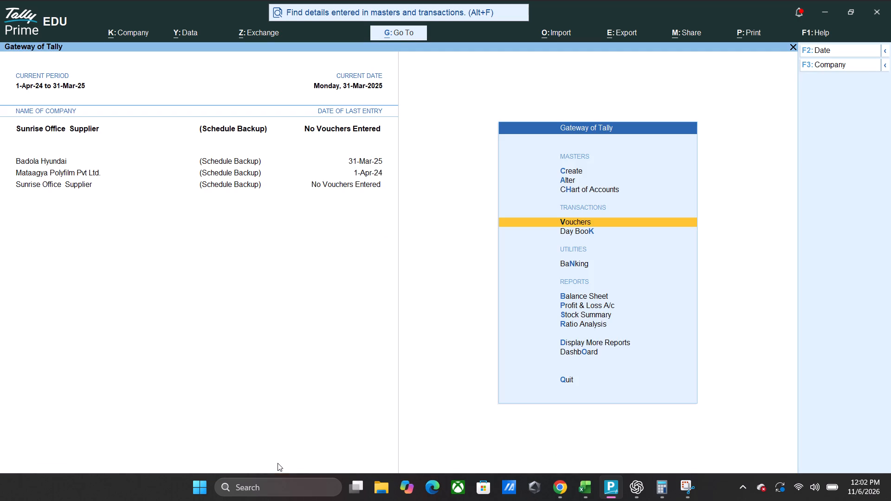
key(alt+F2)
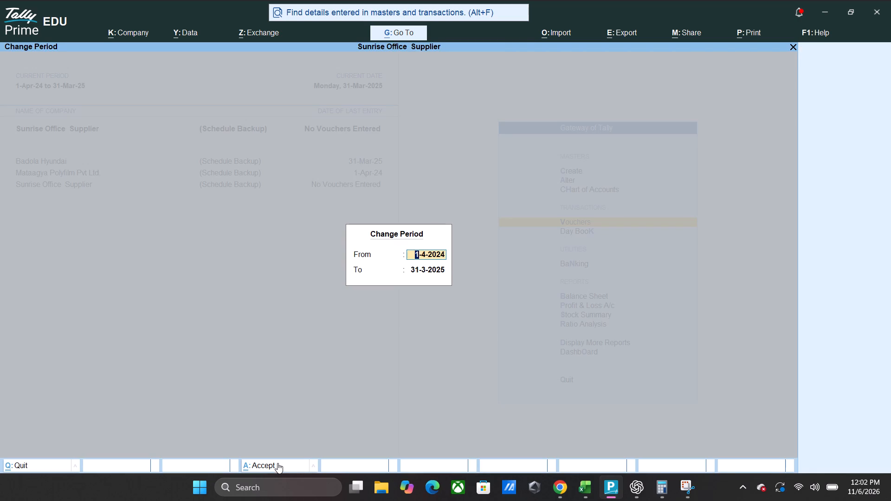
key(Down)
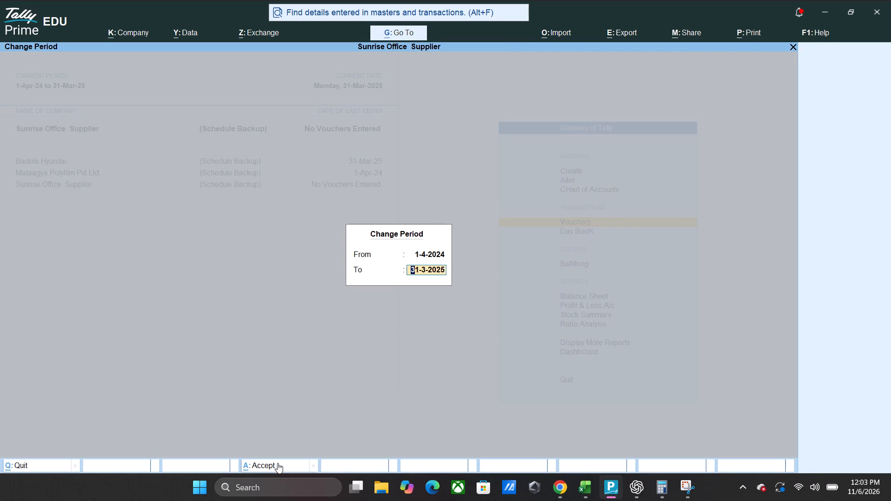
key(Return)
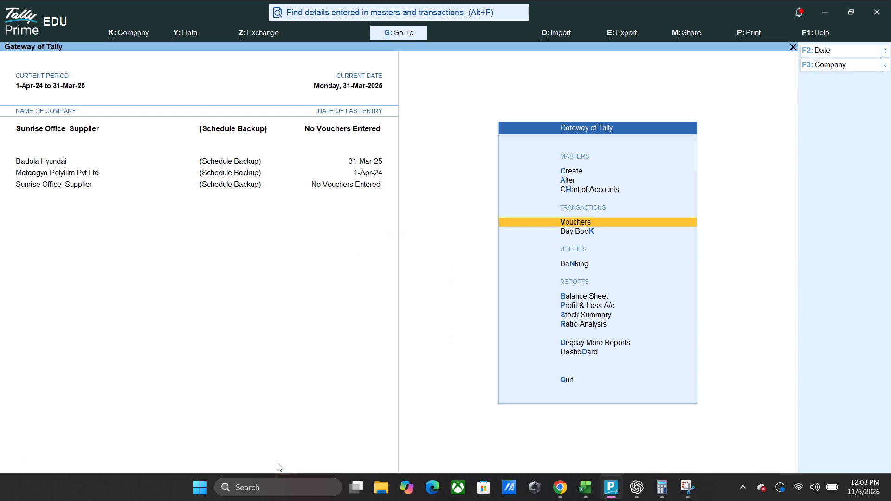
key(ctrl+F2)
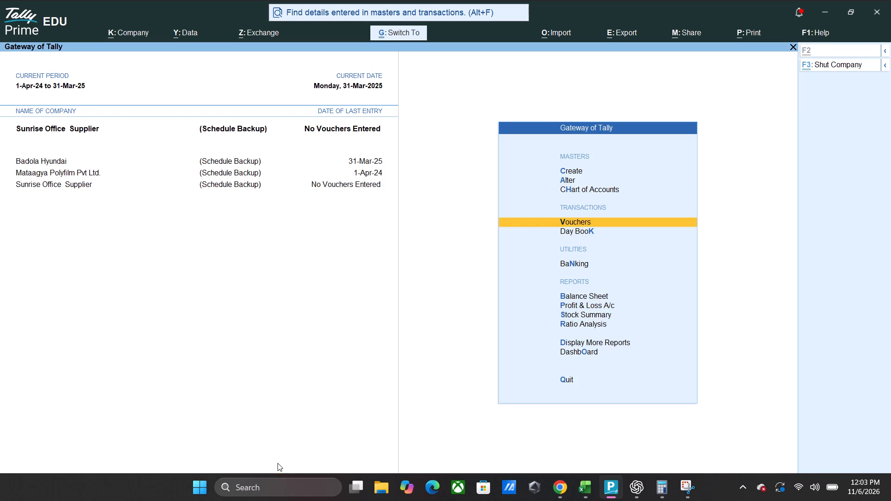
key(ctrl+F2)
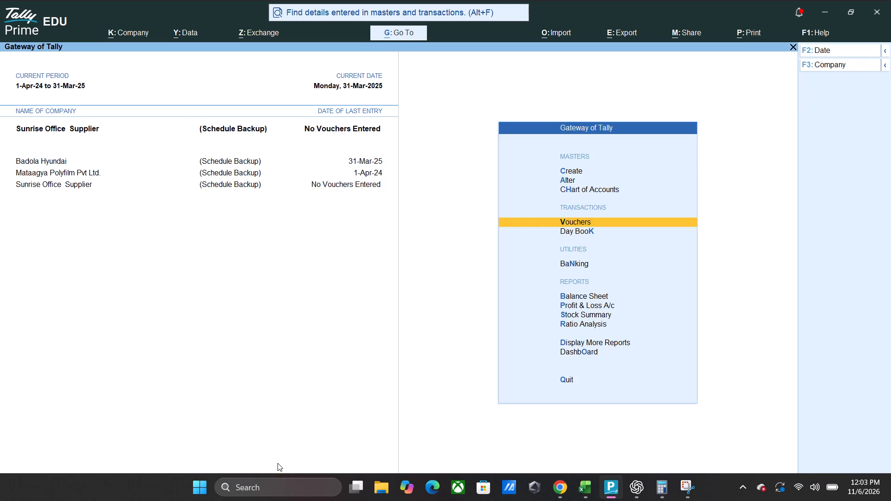
Set the current date to 1-4-2024.
key(F2)
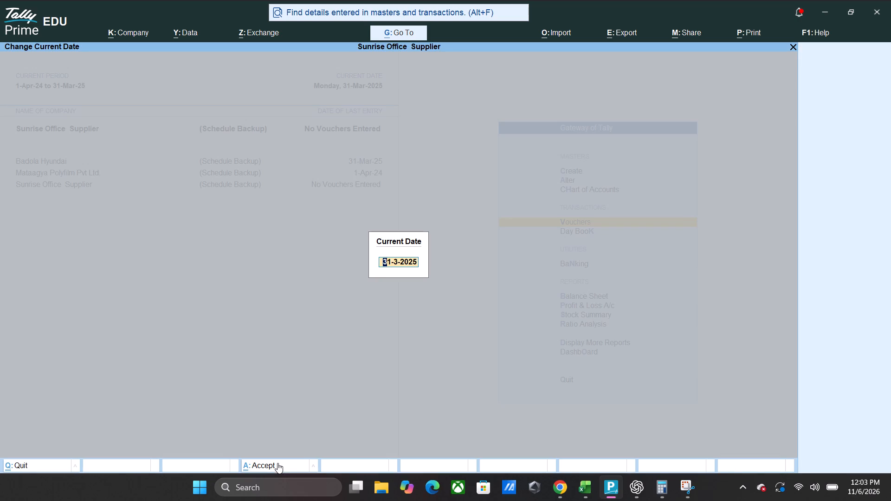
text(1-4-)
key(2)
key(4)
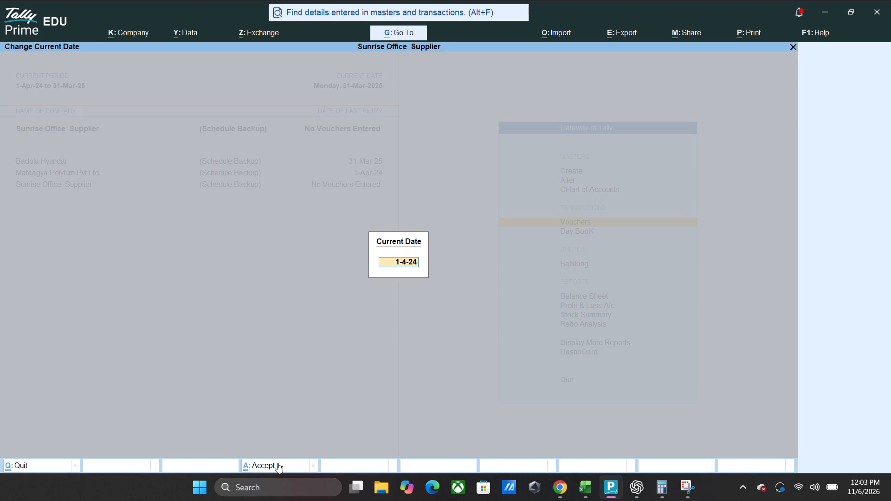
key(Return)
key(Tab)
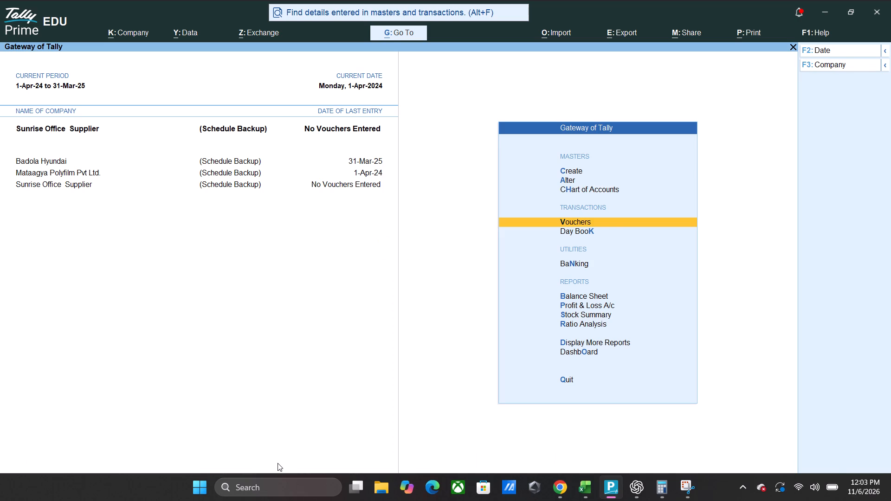
Start a payment voucher debiting SBI Current A/c with 1,00,000.00.
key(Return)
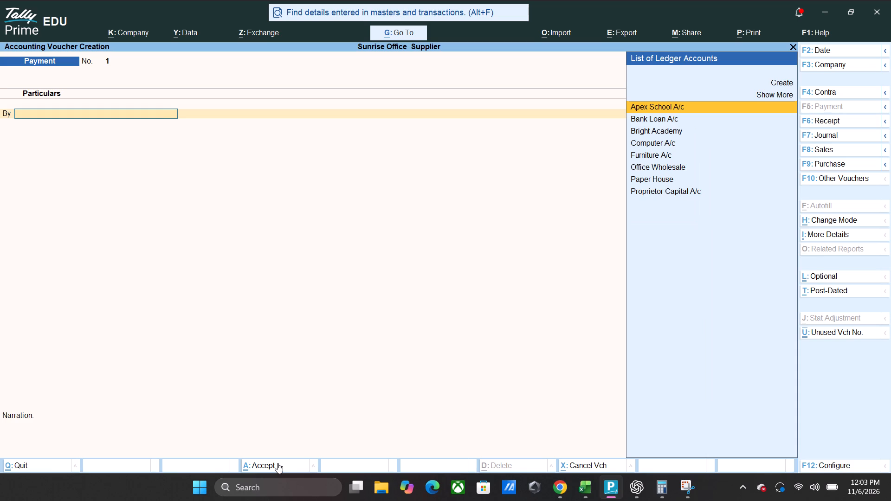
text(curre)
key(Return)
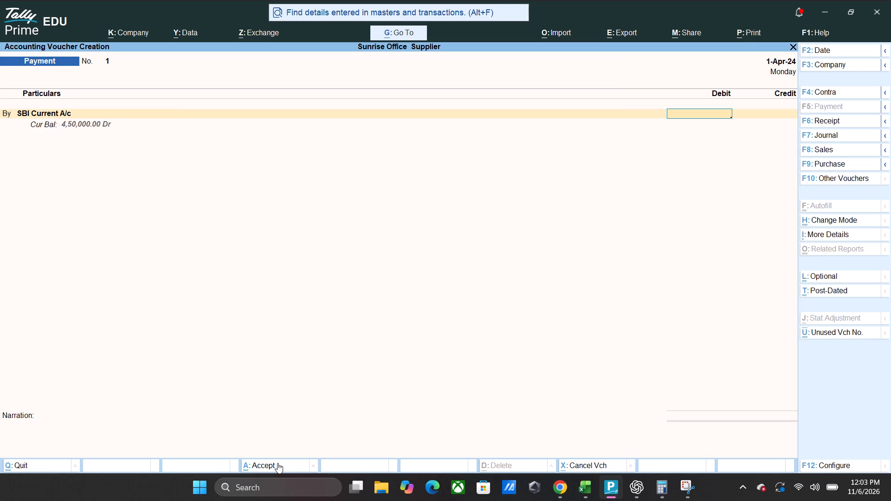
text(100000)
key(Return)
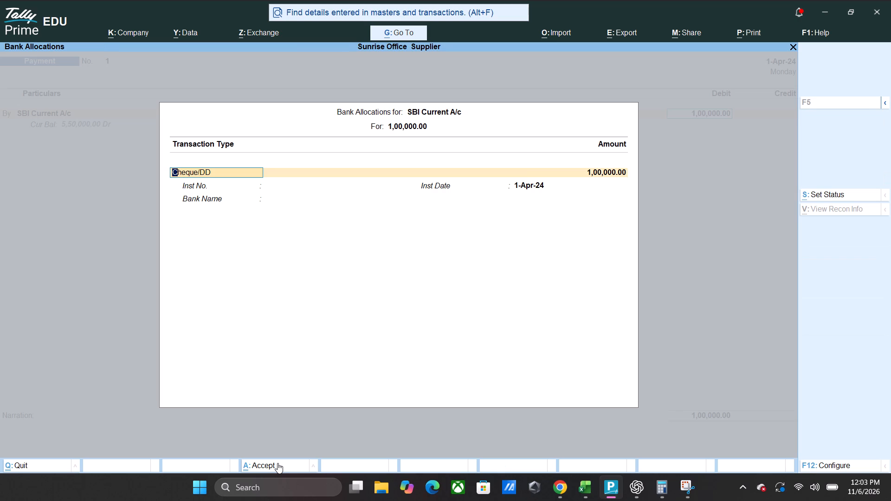
Allocate the bank amount as e-Fund Transfer with instrument number NEFT-001, leaving the bank name blank.
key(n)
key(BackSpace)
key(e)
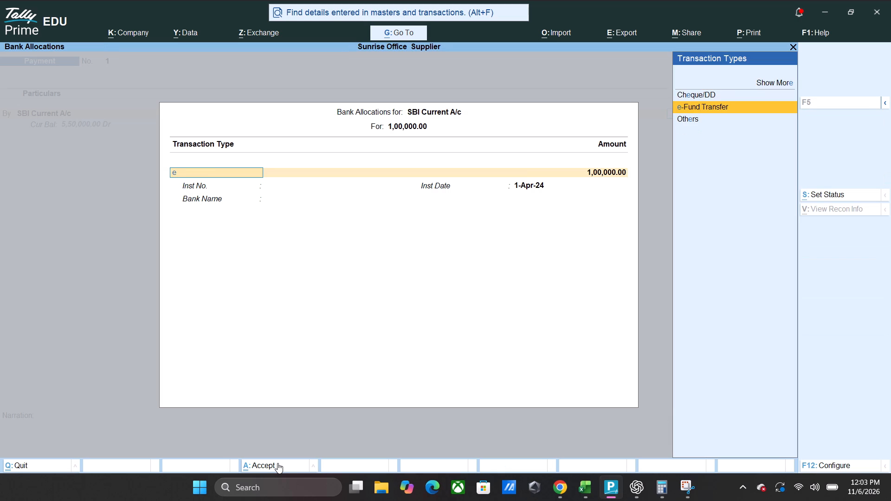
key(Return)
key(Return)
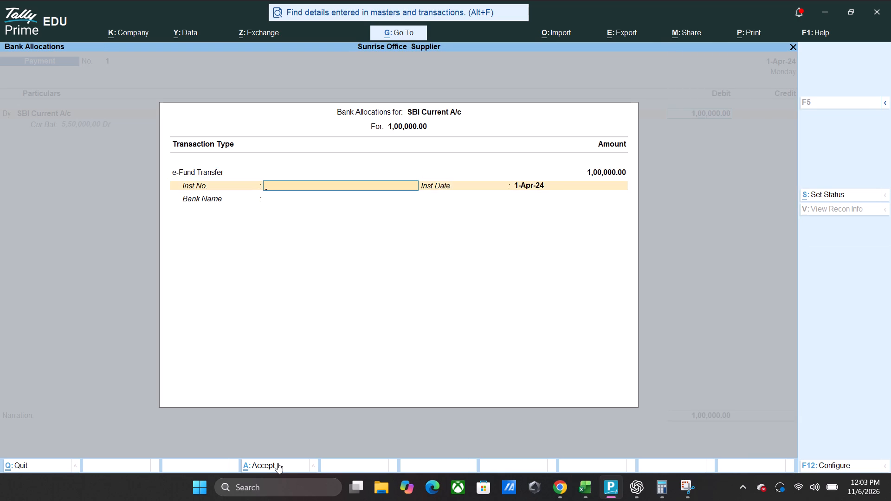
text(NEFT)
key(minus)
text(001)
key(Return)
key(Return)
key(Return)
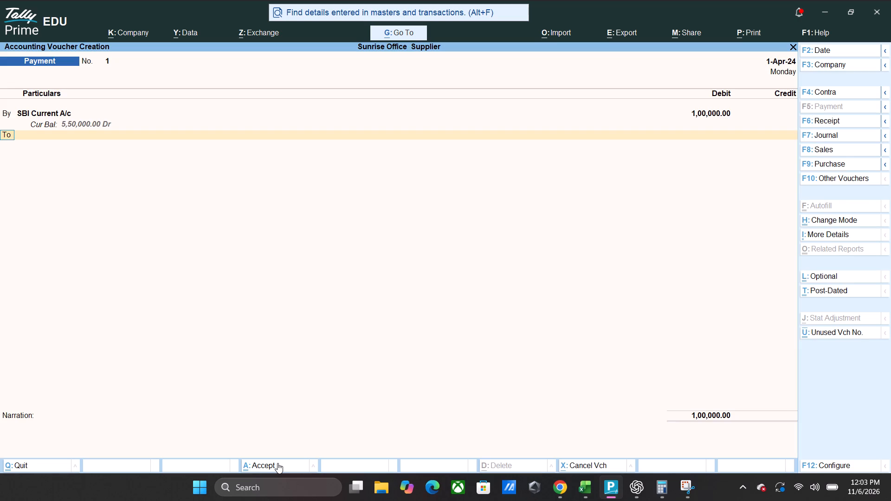
Add a credit line to the payment voucher for Proprietor Capital A/c with 1,00,000.00.
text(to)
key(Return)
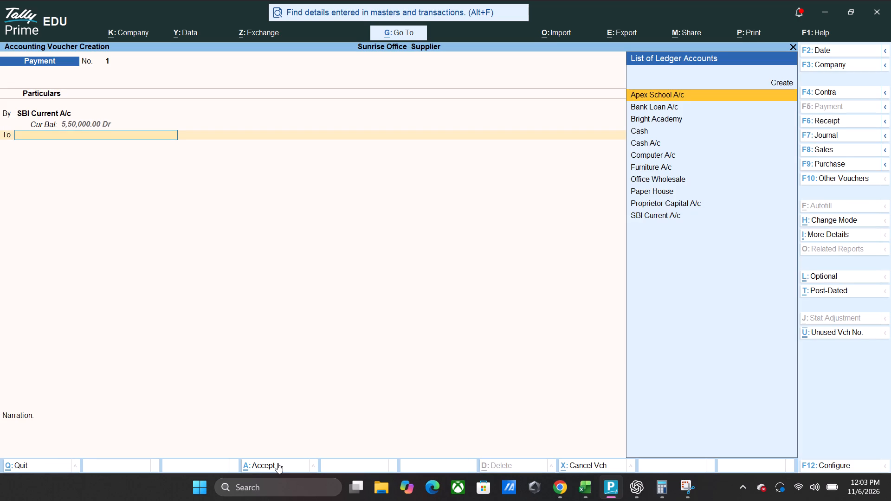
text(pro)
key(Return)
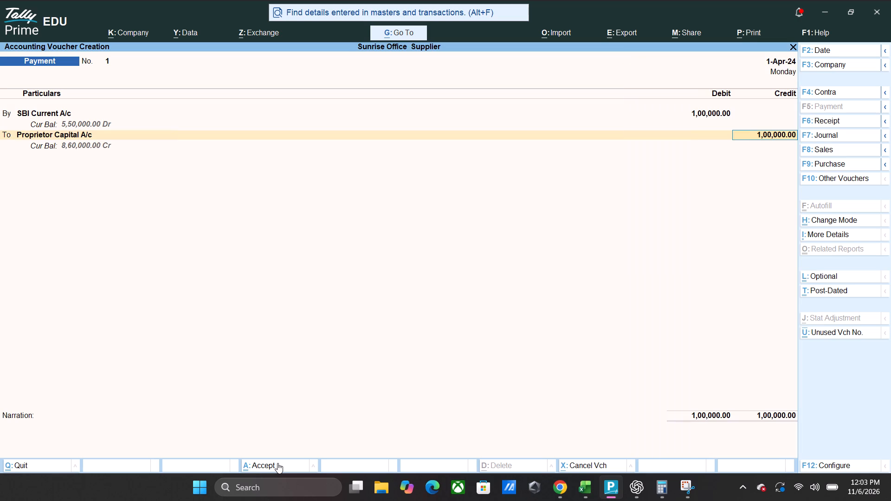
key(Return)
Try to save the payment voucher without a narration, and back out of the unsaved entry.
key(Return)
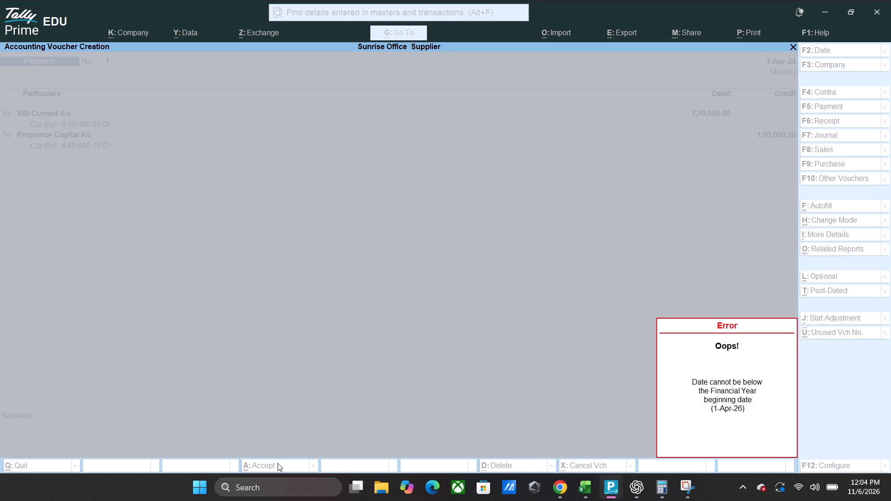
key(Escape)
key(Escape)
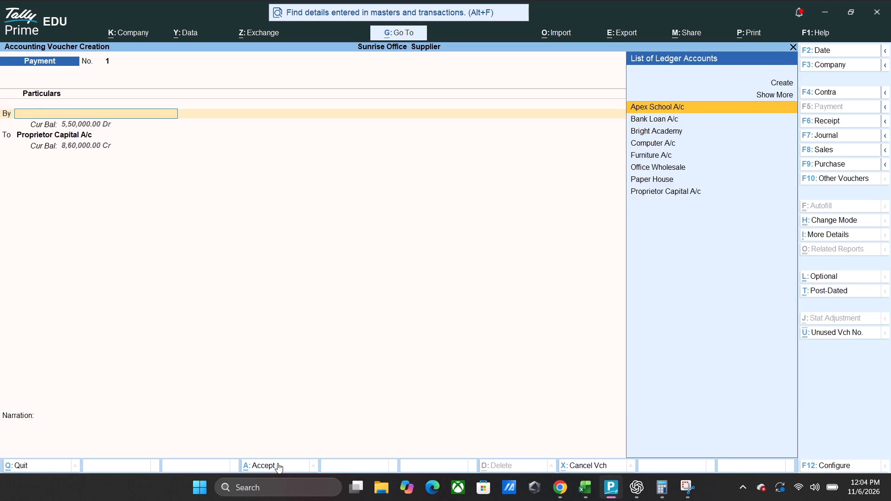
Leave the payment voucher without saving it and return to the Gateway of Tally.
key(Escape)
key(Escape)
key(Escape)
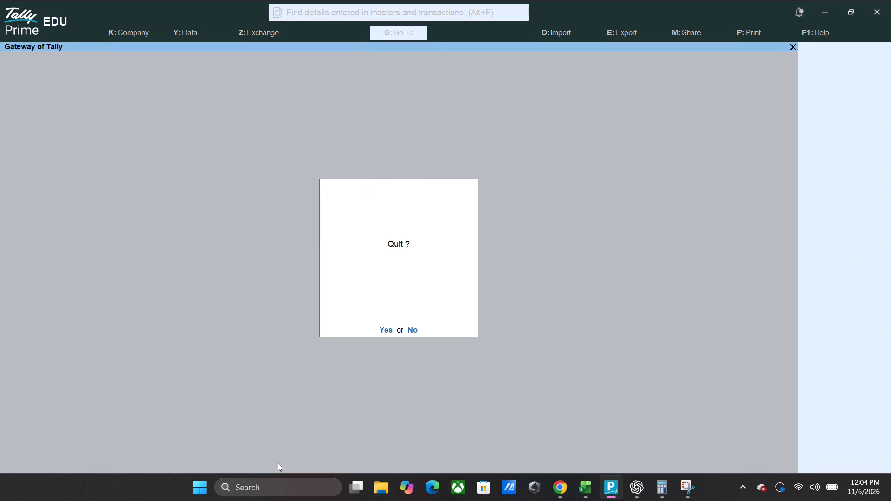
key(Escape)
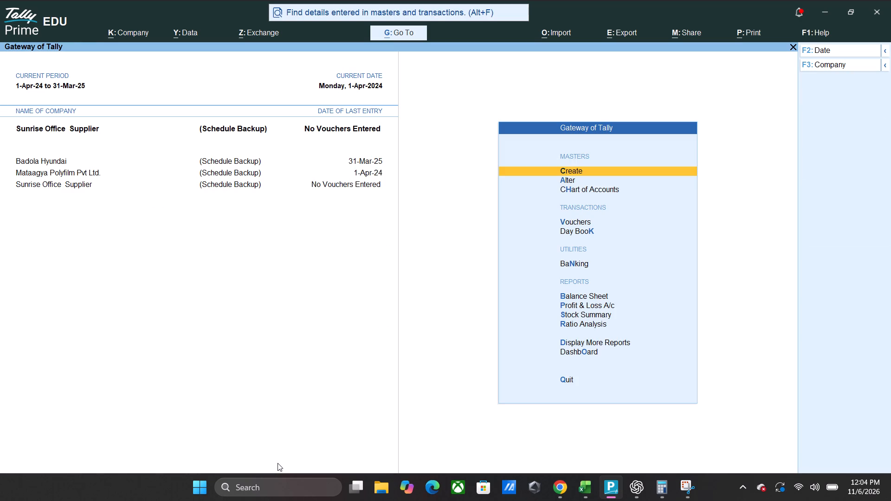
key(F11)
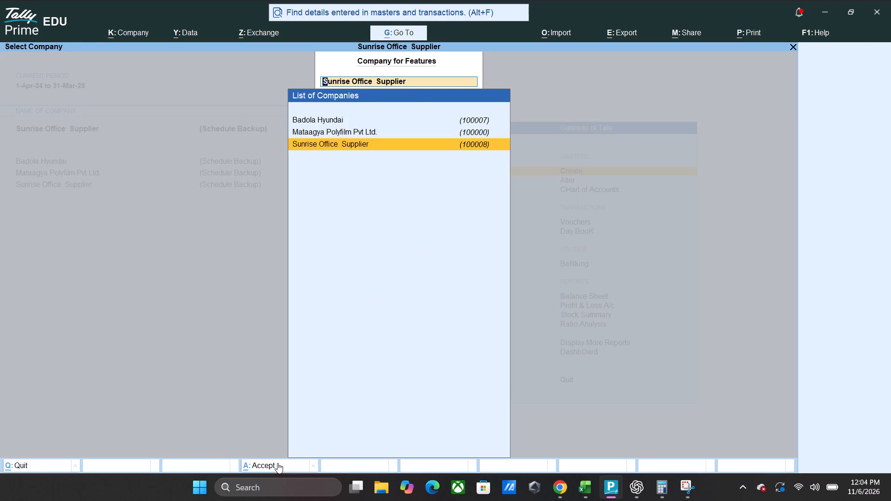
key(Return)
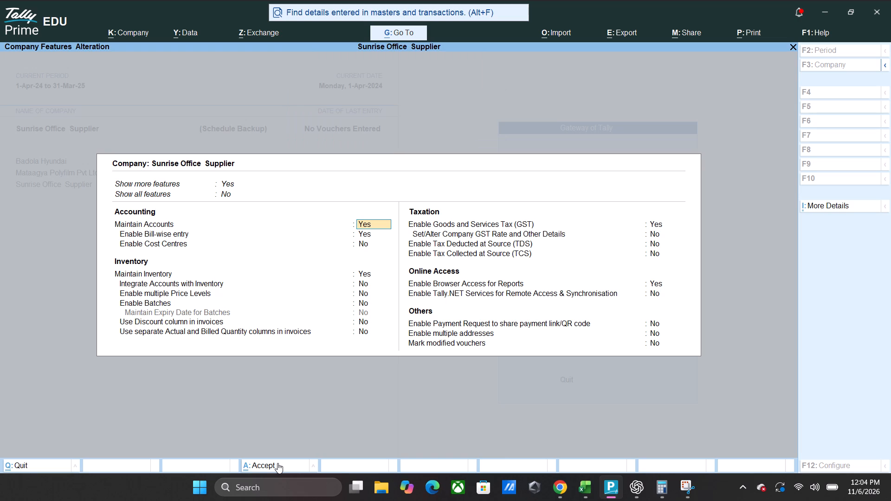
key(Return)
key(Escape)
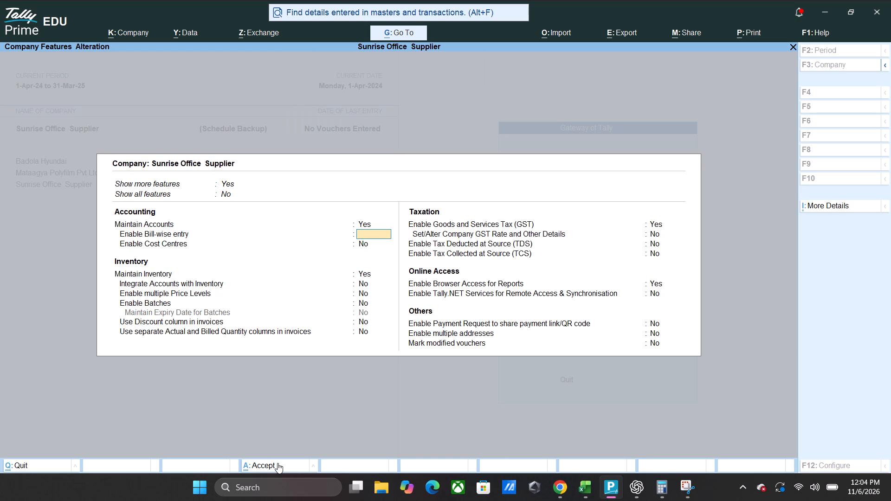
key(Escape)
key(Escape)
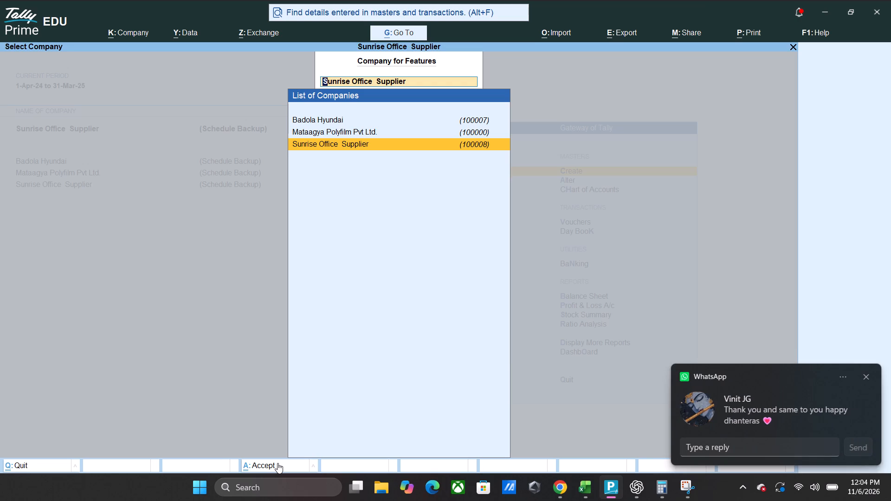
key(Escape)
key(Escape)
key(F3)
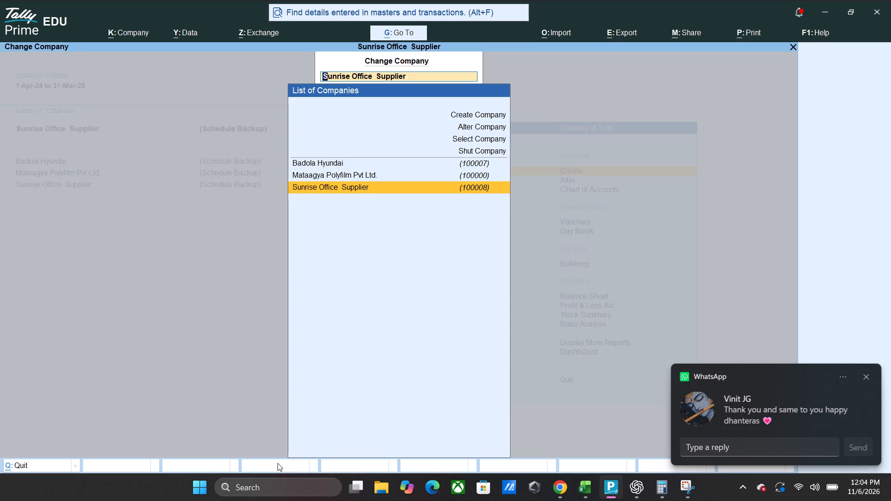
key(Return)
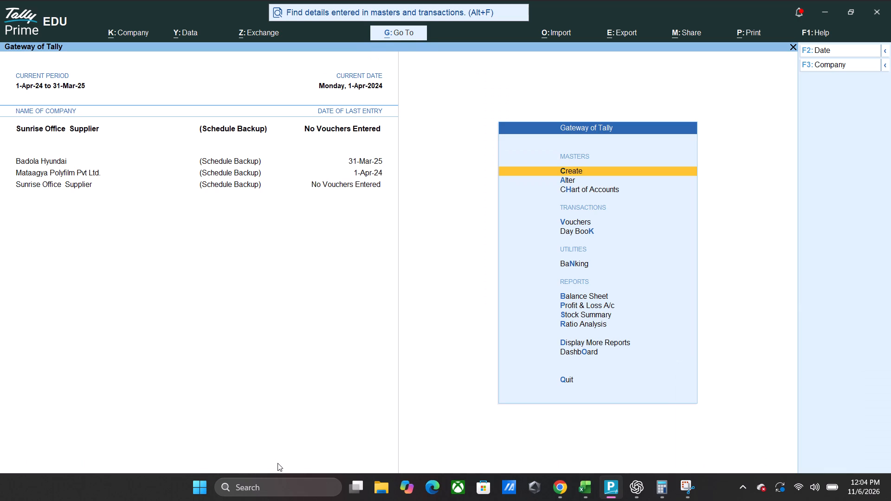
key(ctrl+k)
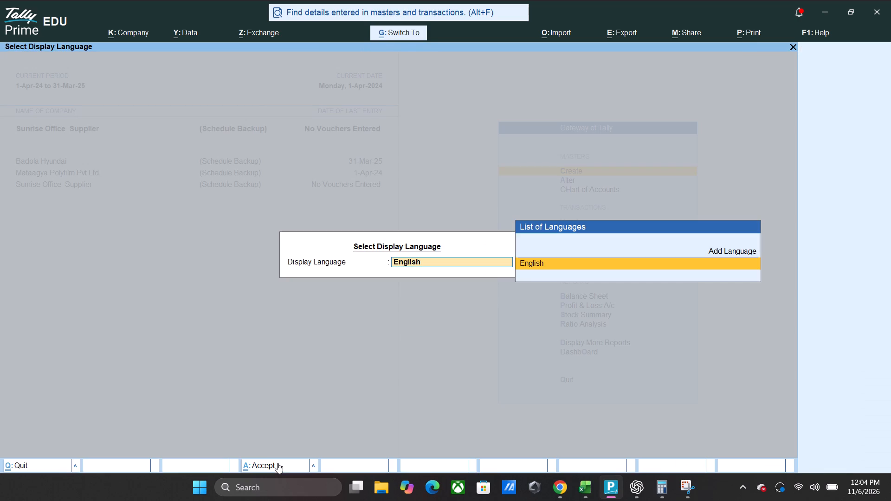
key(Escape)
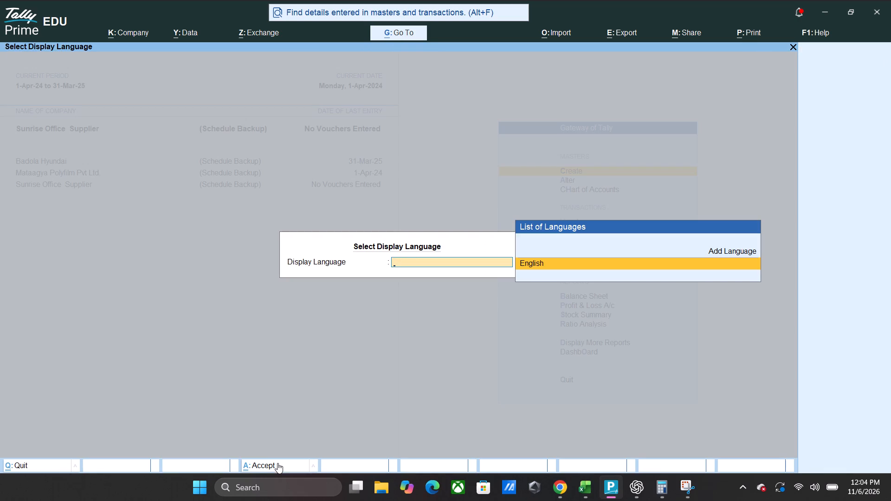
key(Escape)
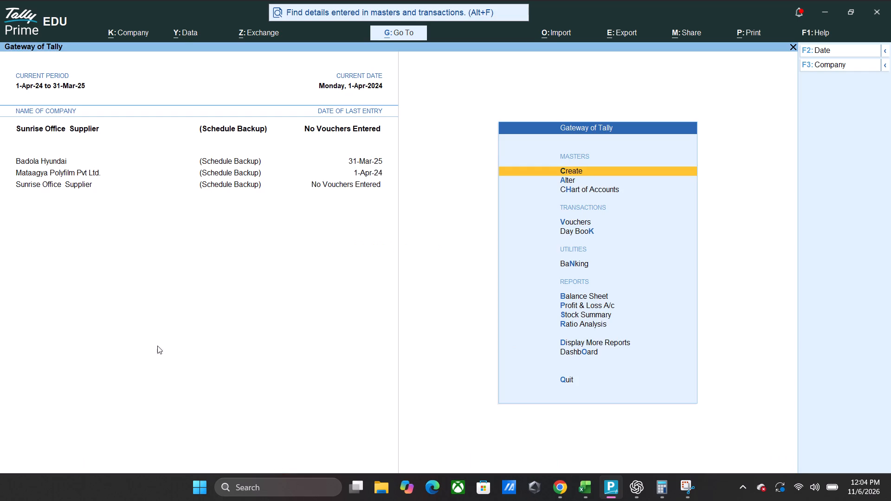
Open Sunrise Office Supplier for company alteration, examine its details and financial year dates, and back out to the company list.
click(120, 27)
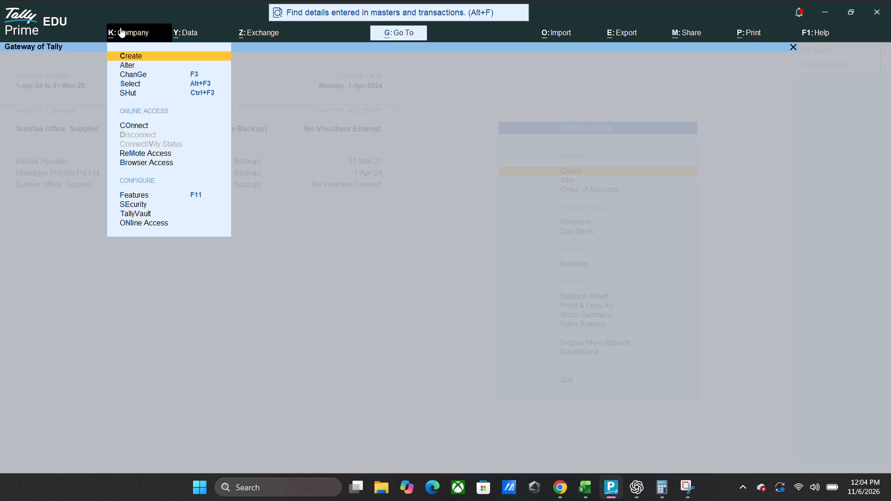
click(143, 62)
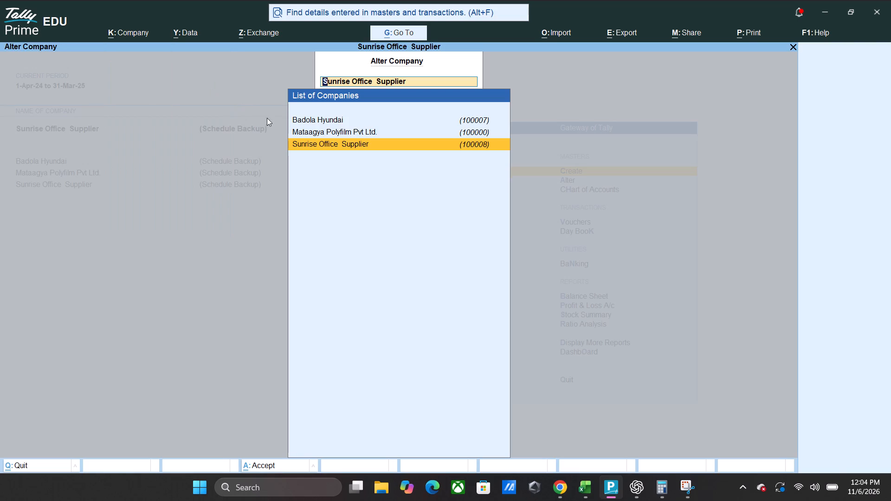
key(Return)
key(Down)
key(Down)
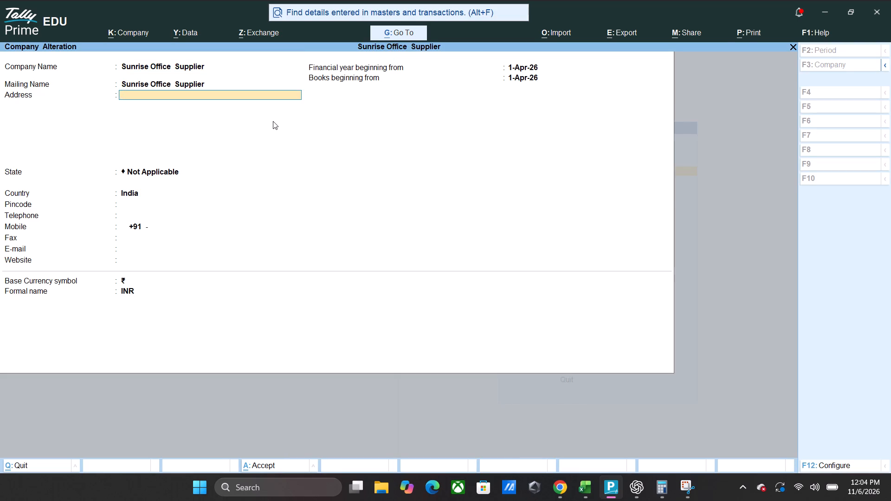
key(Down)
key(Down)
key(Down)
key(Down)
key(Down)
key(Down)
key(Down)
key(Down)
key(Down)
key(Down)
key(Down)
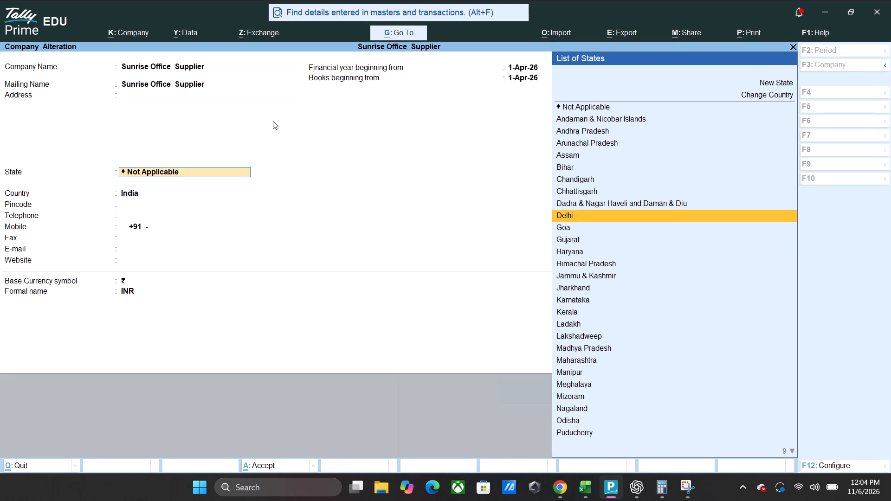
key(Down)
key(Down)
key(Down)
key(Escape)
key(Escape)
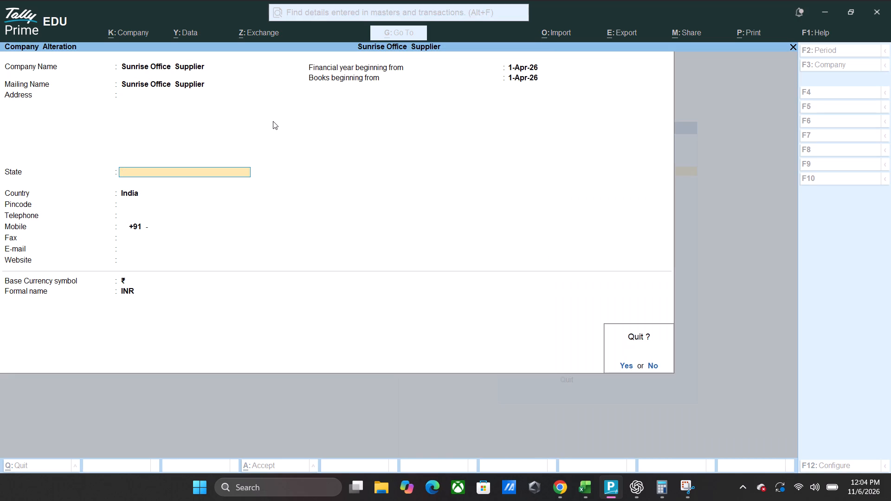
click(536, 58)
key(grave)
key(Escape)
key(Escape)
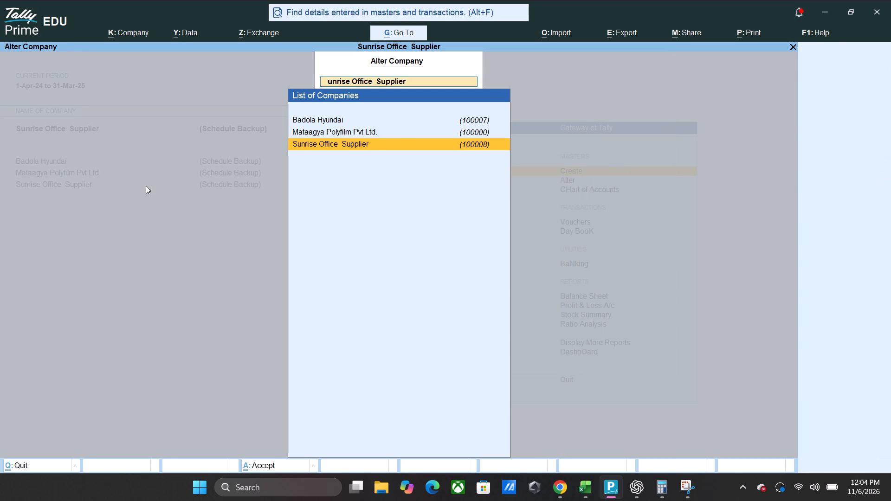
Set Sunrise Office Supplier's financial year beginning date to 1-Apr-24, accept the alteration, and return to the Gateway of Tally.
key(Return)
key(Return)
key(Return)
key(Return)
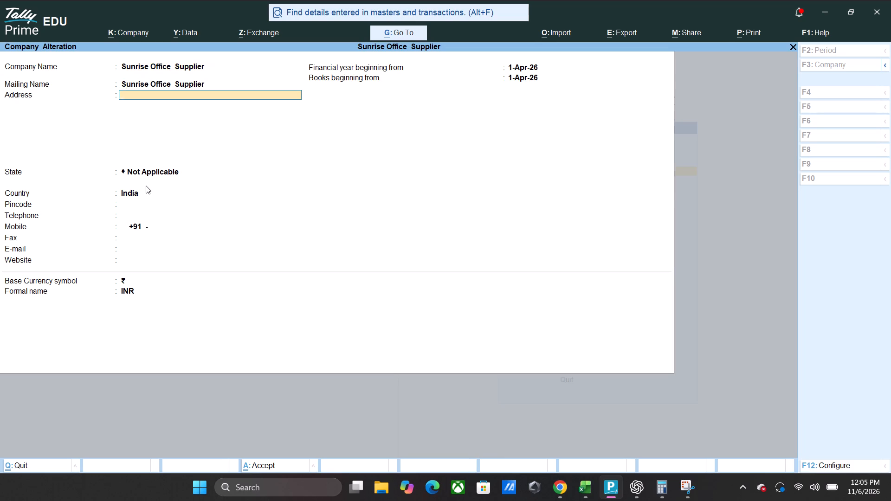
key(Return)
key(Return)
key(Return)
key(Return)
key(Return)
key(Return)
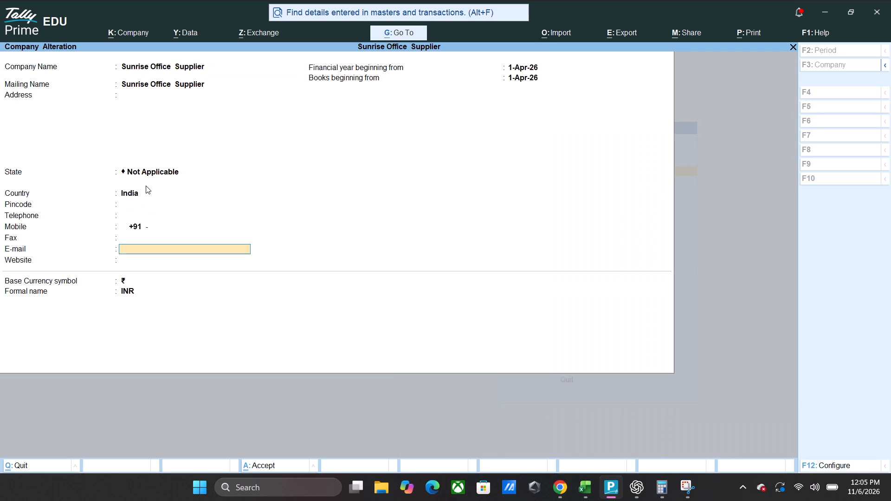
key(Return)
key(Return)
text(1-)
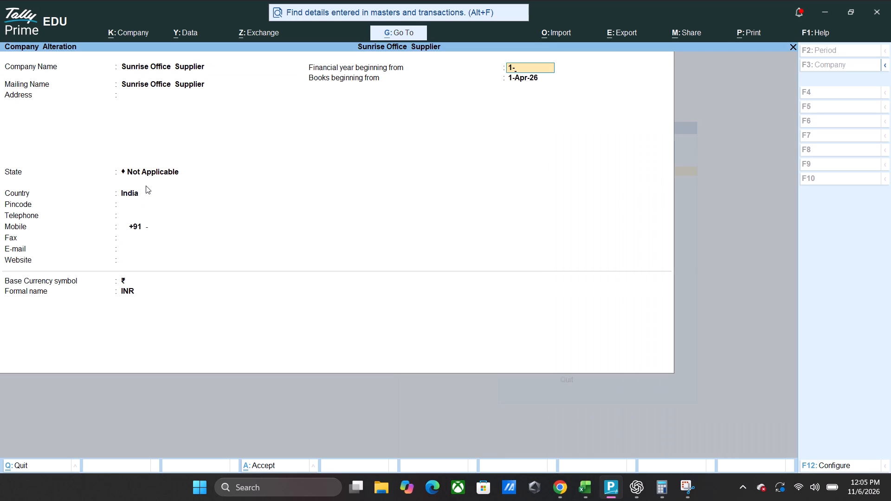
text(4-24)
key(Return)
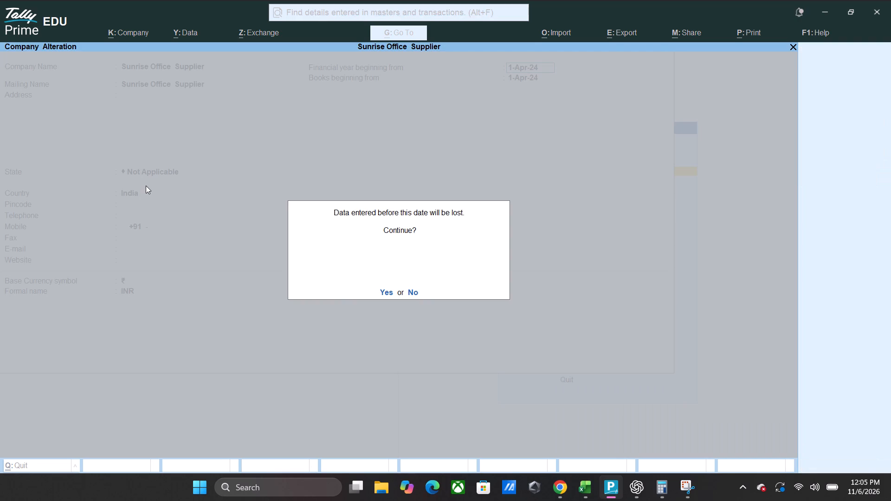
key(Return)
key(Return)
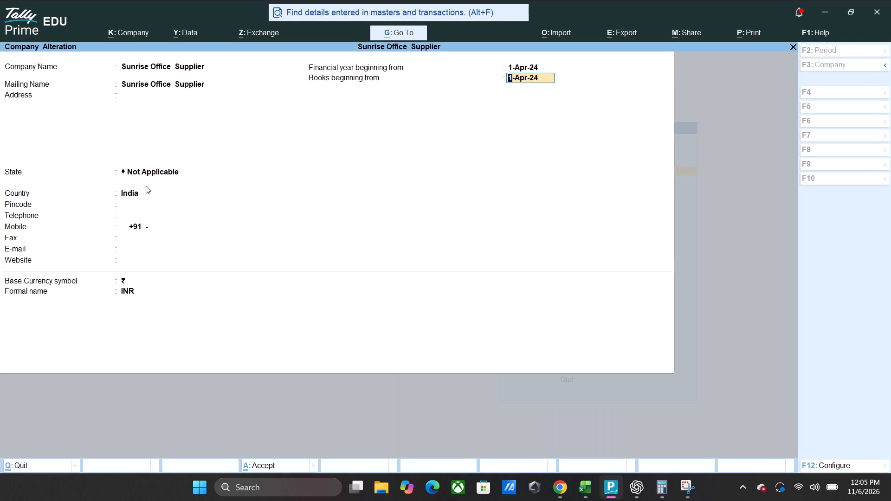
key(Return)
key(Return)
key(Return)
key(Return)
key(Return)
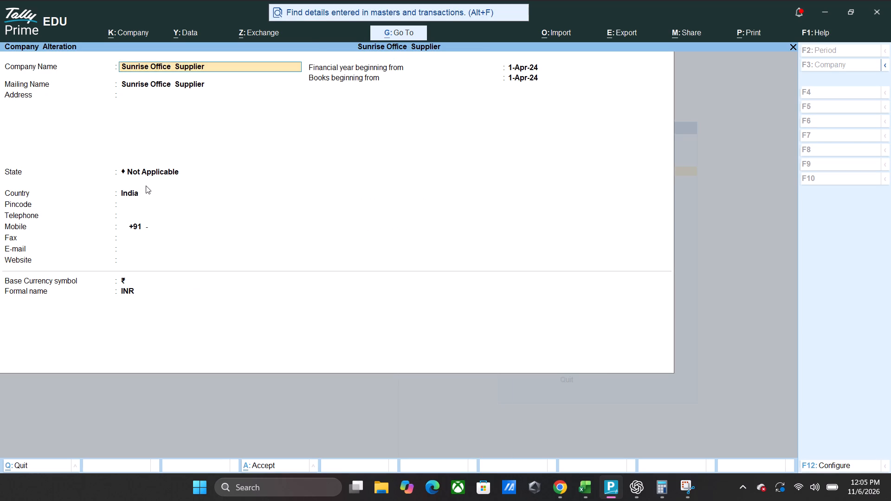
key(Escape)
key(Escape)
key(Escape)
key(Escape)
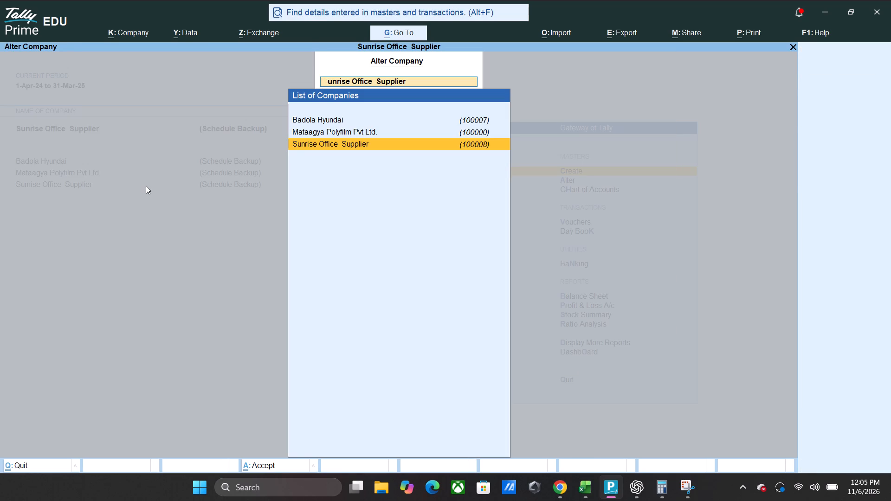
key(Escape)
Start a new payment voucher debiting SBI Current A/c with 1,00,000.00.
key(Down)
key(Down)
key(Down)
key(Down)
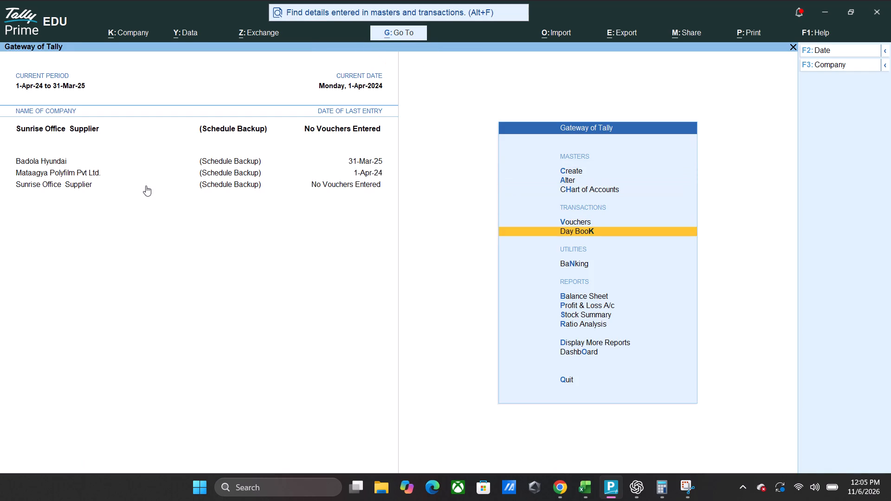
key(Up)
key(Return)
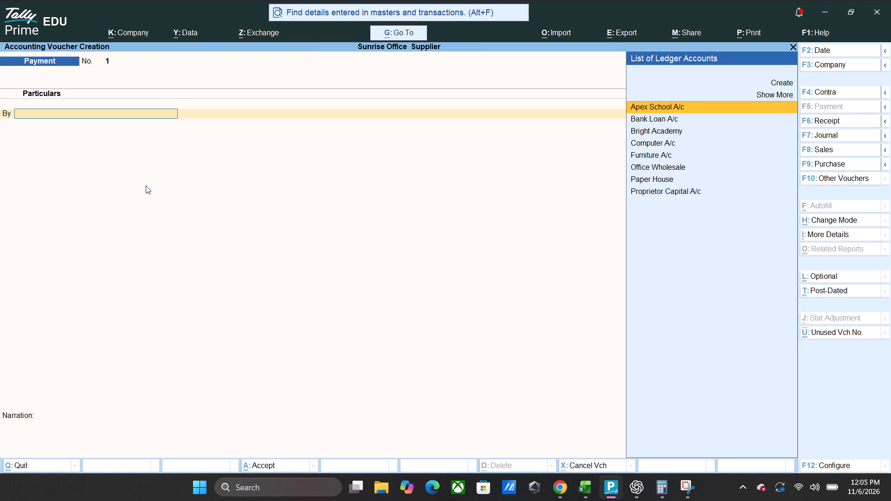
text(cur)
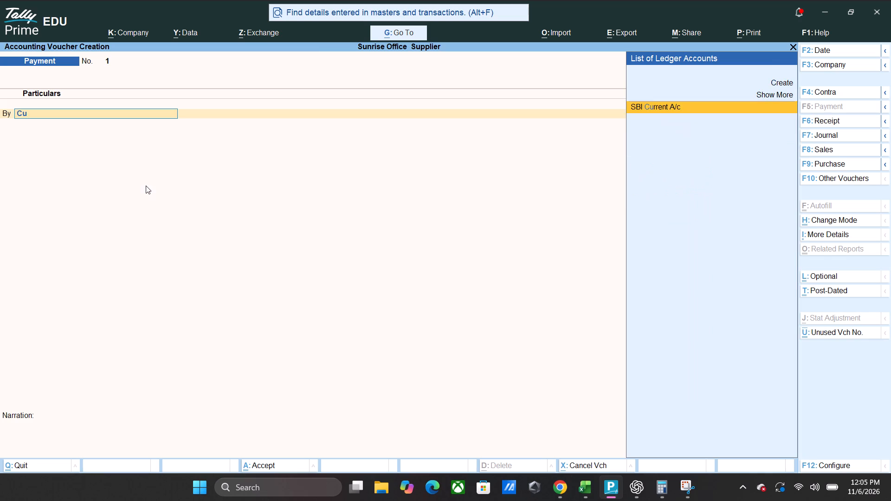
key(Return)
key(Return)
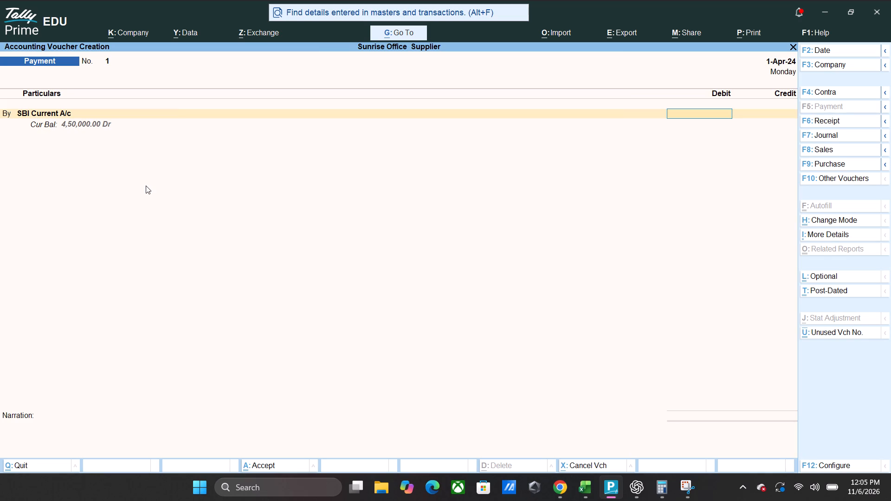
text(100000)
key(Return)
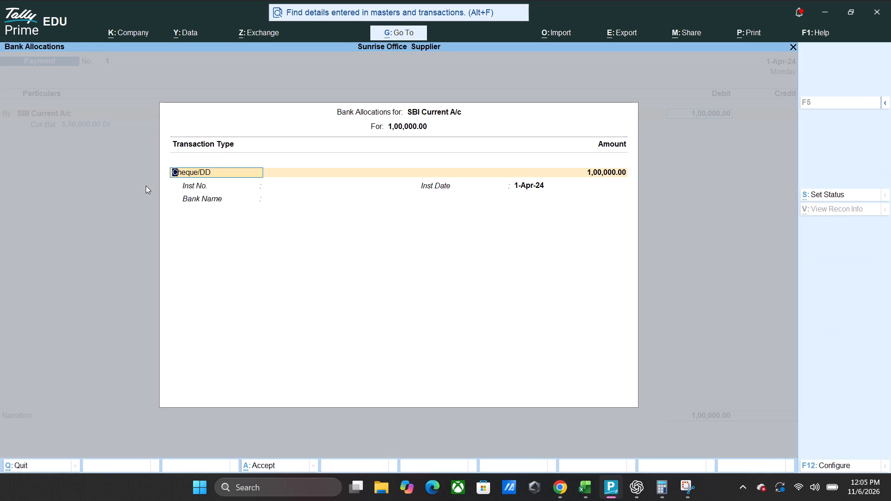
Set the SBI Current A/c bank allocation to e-Fund Transfer and enter NEFT-100 as the instrument number.
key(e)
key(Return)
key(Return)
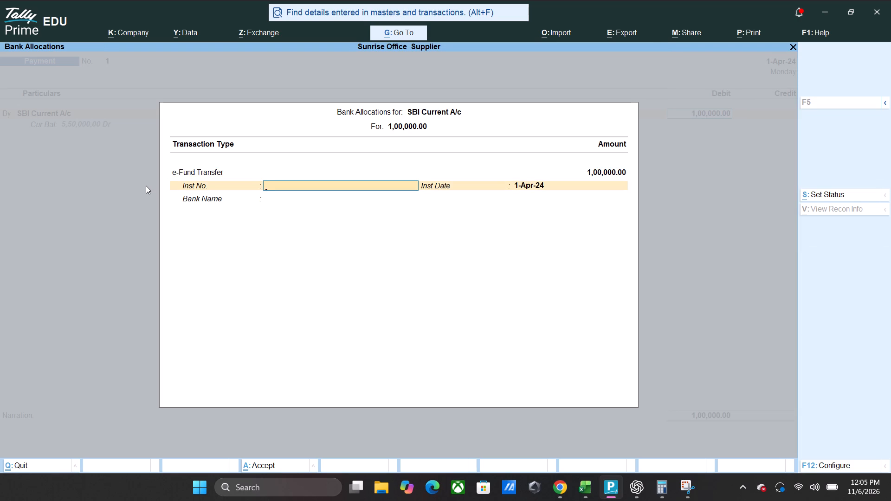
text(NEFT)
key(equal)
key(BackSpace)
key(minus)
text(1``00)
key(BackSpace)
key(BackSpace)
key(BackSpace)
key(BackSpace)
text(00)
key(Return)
Correct the bank allocation's instrument number to NEFT-001, keep the instrument date, and complete the allocation.
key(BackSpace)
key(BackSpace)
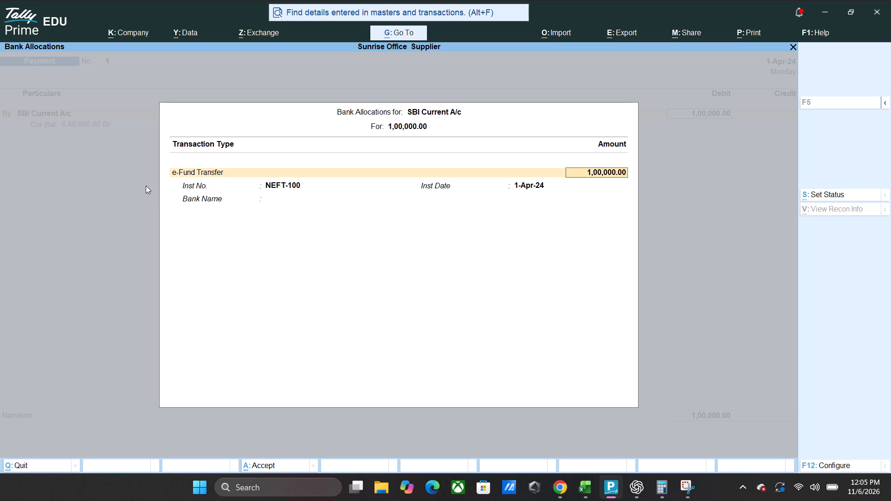
click(310, 185)
key(Right)
key(Right)
key(Right)
key(Right)
key(Right)
key(Right)
key(Right)
key(Right)
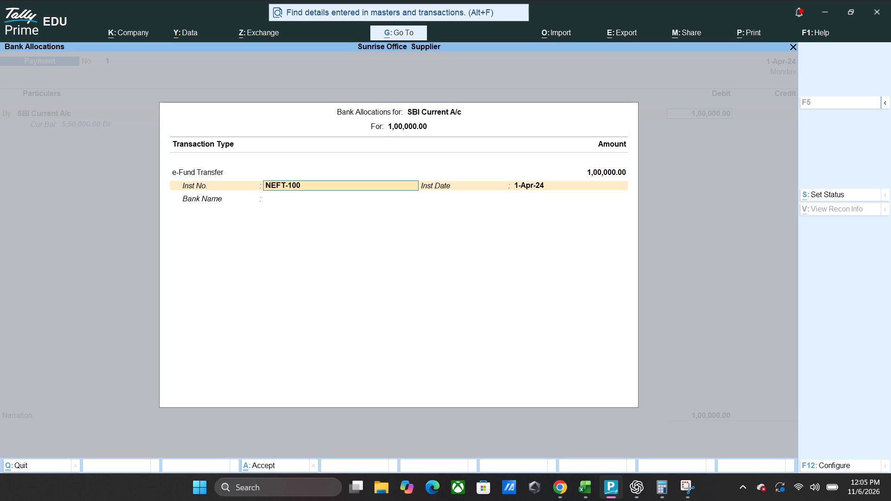
key(BackSpace)
key(BackSpace)
key(BackSpace)
text(001)
key(Return)
key(Return)
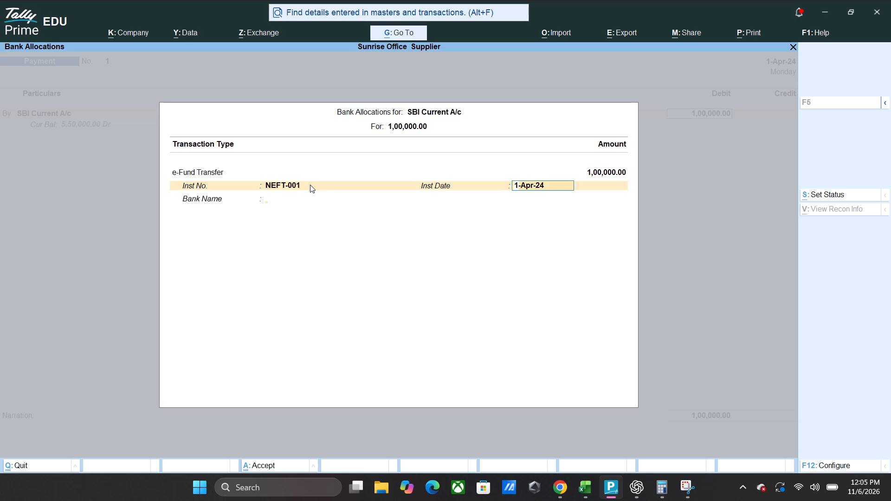
key(Return)
Credit Proprietor Capital A/c with 1,00,000.00 in the payment voucher and try to proceed past the entry.
text(to)
key(Return)
text(pro)
key(Return)
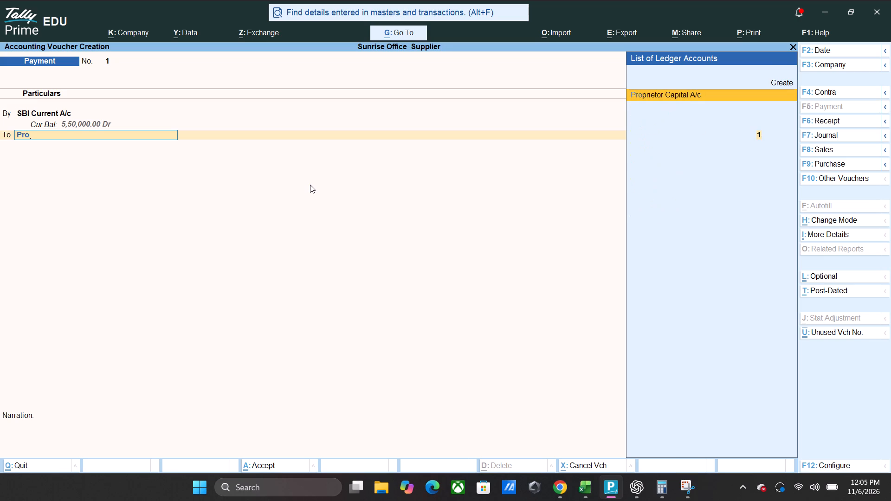
key(Return)
key(Return)
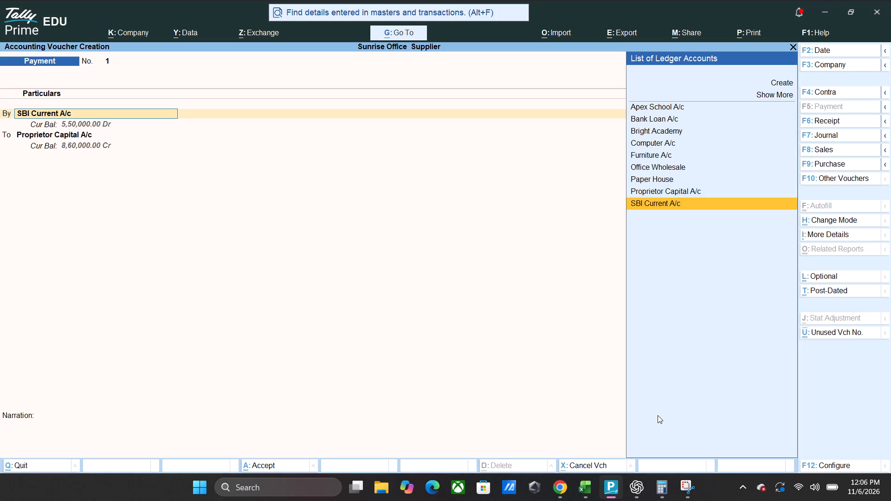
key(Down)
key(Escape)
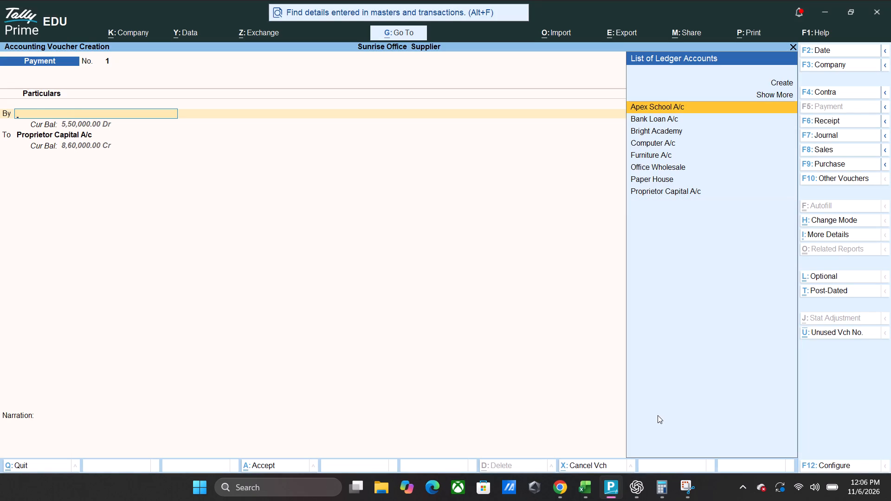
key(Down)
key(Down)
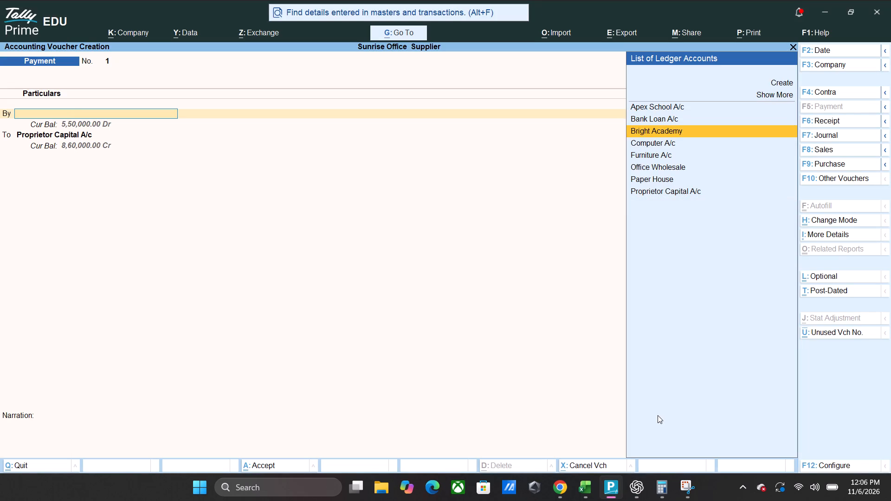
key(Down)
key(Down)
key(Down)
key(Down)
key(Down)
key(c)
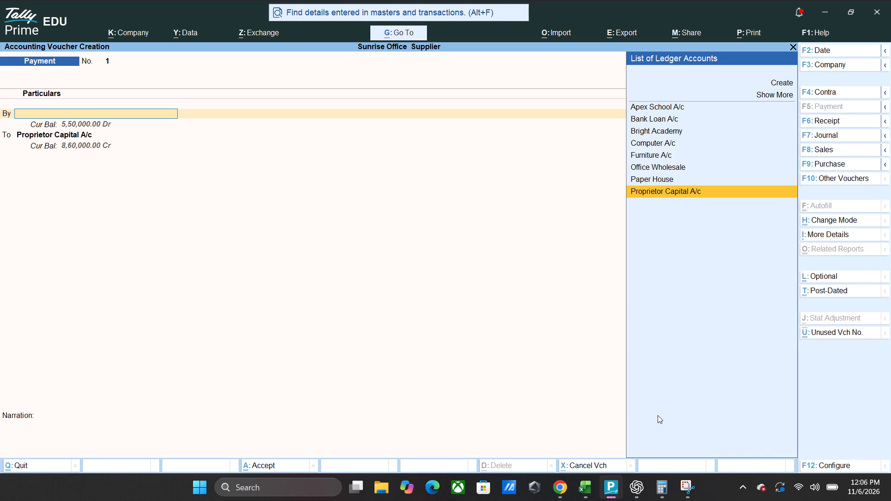
text(urr)
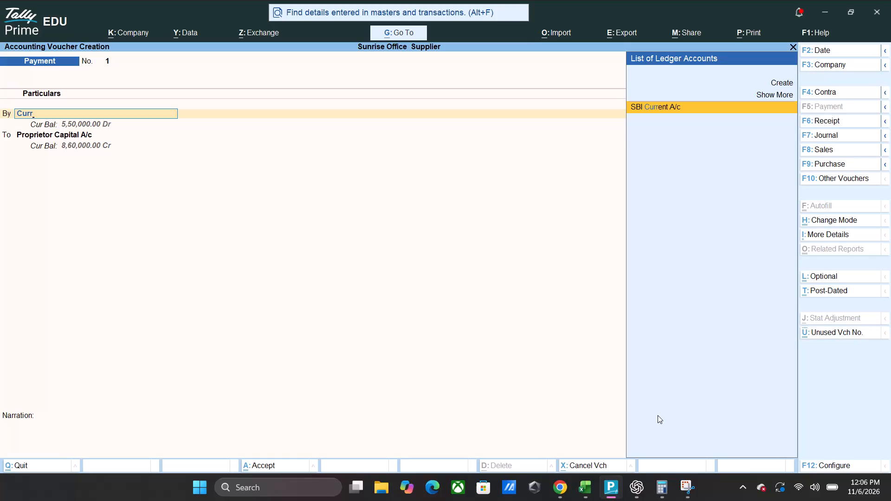
key(alt+Tab)
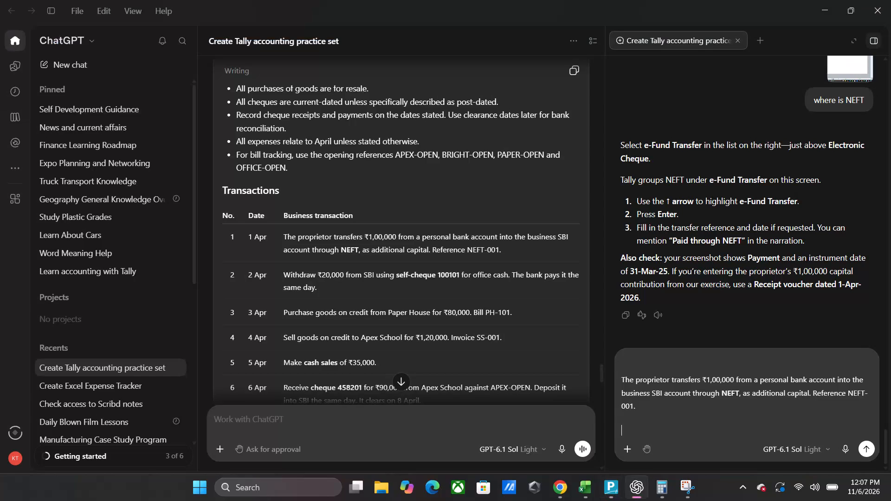
key(alt+Tab)
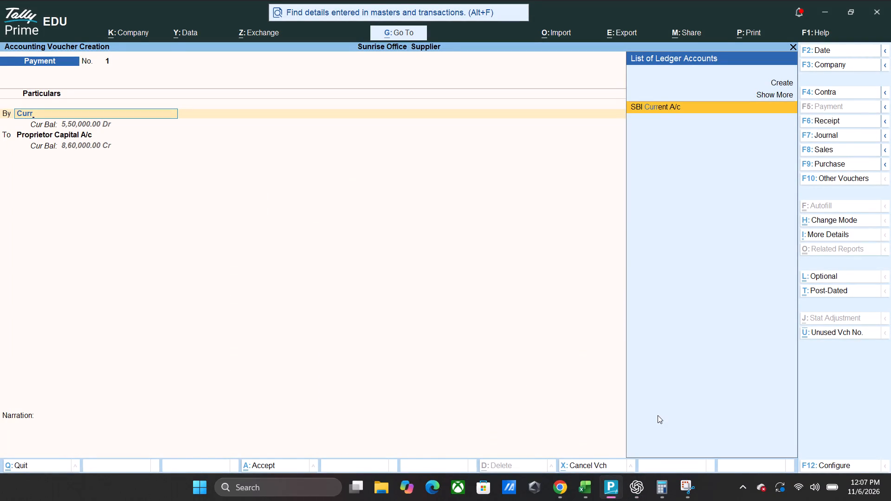
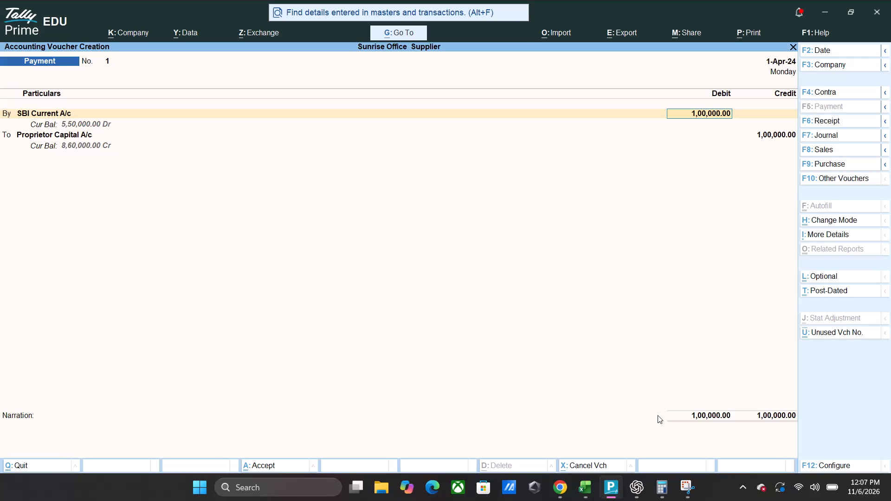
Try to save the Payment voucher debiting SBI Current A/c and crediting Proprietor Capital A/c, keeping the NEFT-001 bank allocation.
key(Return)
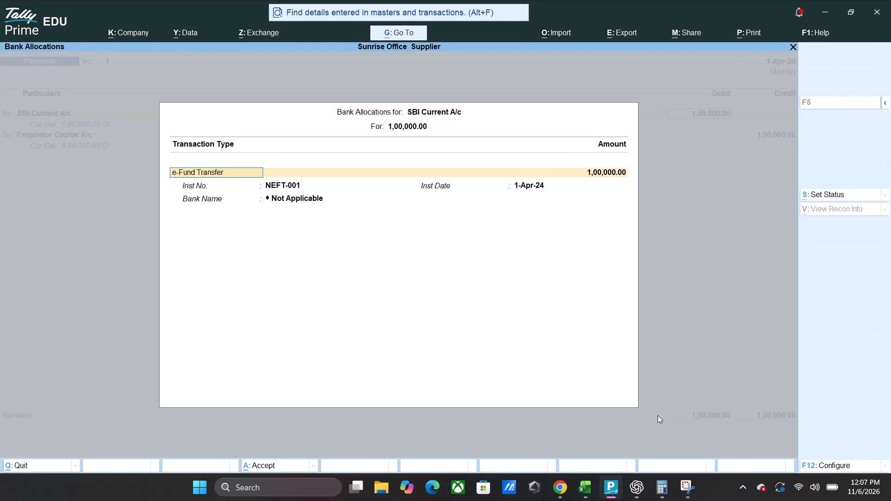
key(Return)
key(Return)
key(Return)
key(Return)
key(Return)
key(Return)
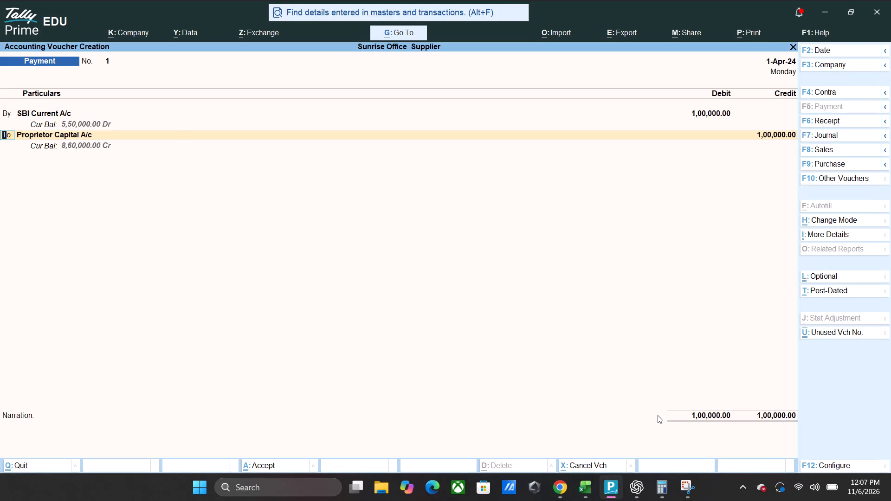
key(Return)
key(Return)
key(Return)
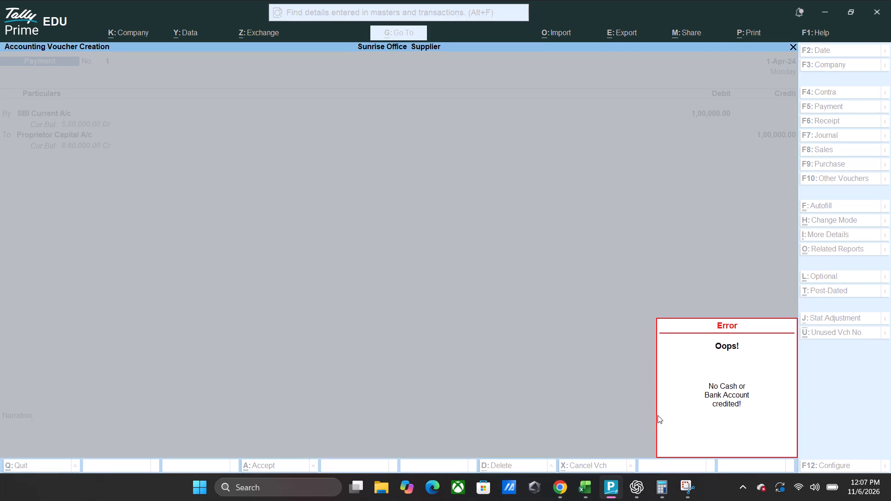
key(shift+super+s)
click(416, 20)
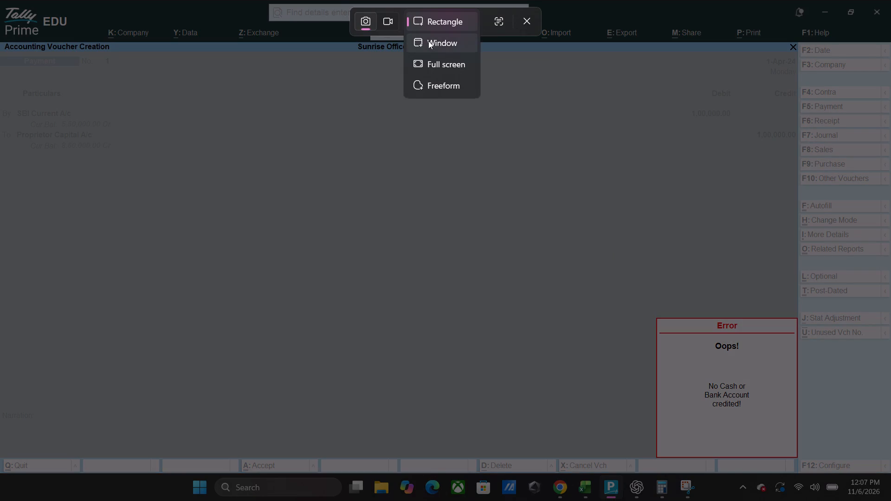
click(448, 61)
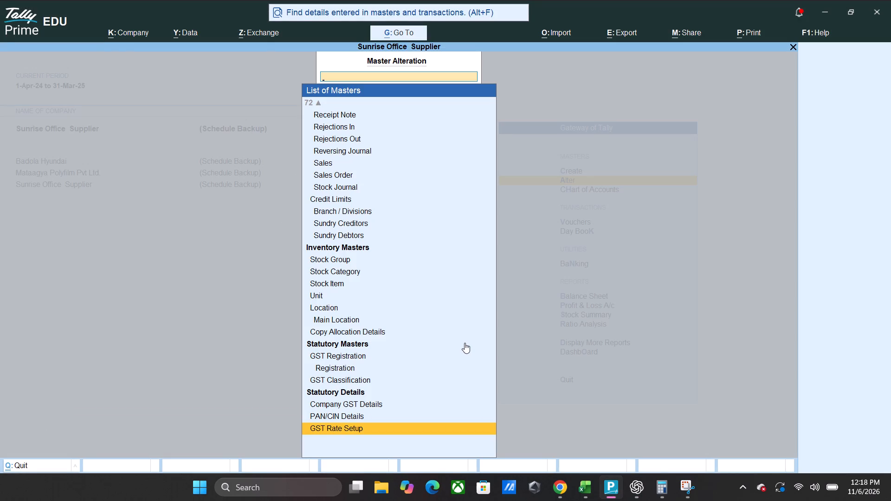
Leave master alteration and view the list of voucher types in Sunrise Office Supplier's chart of accounts.
key(Escape)
key(Down)
key(Down)
key(Down)
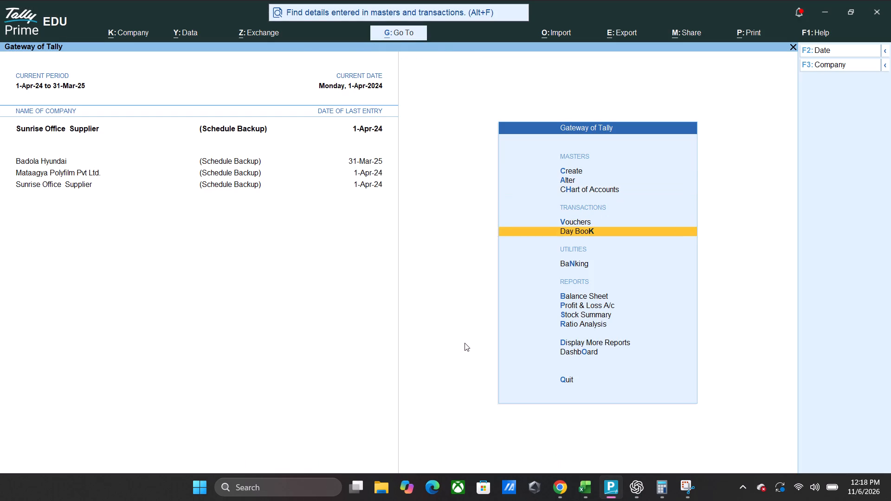
key(Up)
key(Up)
key(Up)
key(Up)
key(Down)
key(Down)
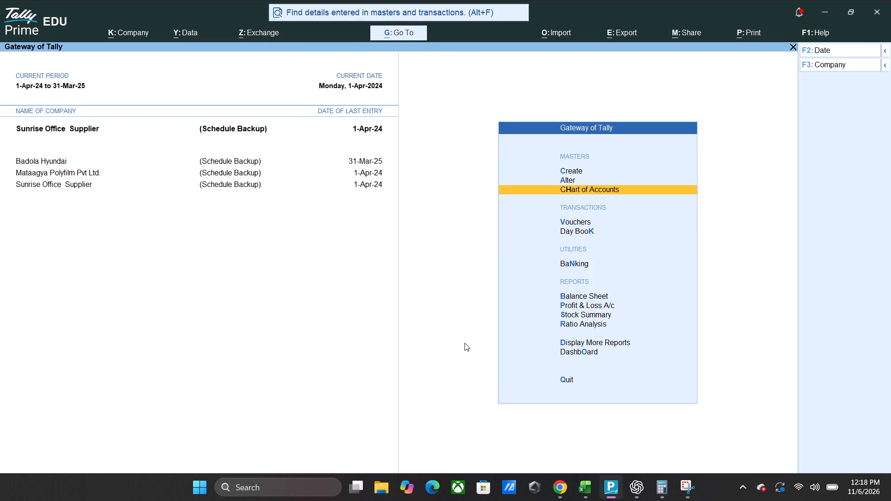
key(Return)
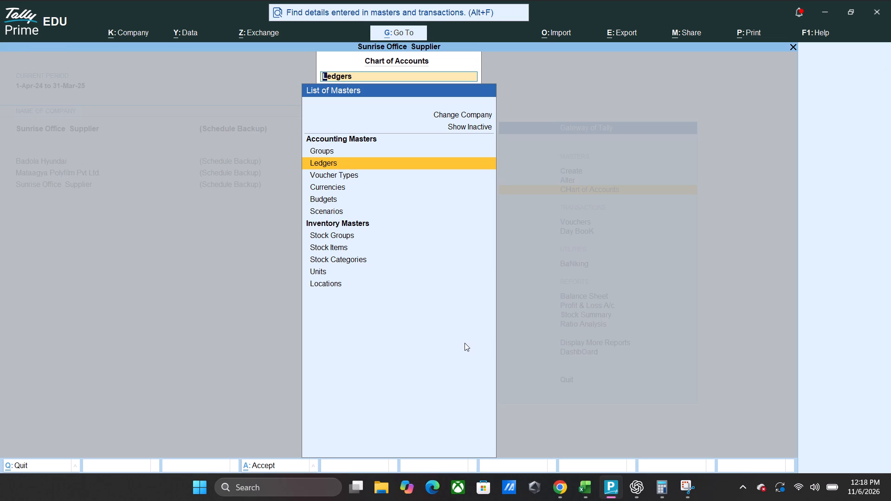
key(Down)
key(Return)
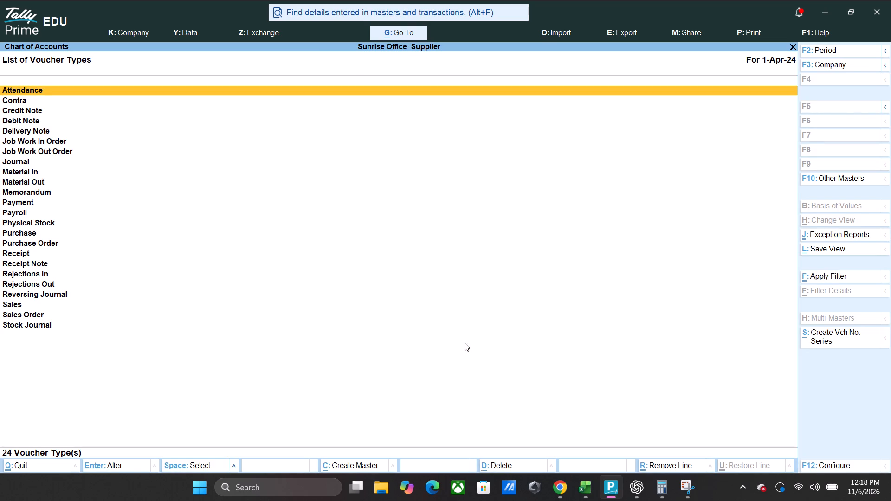
key(Escape)
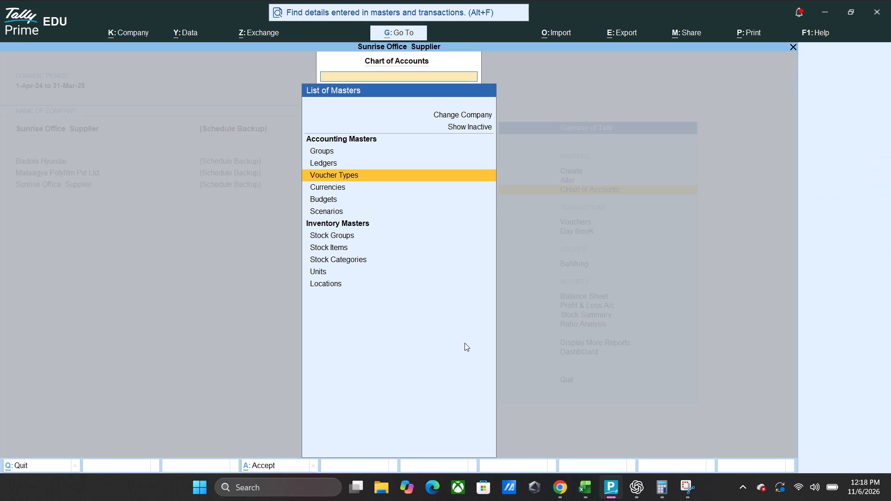
key(Escape)
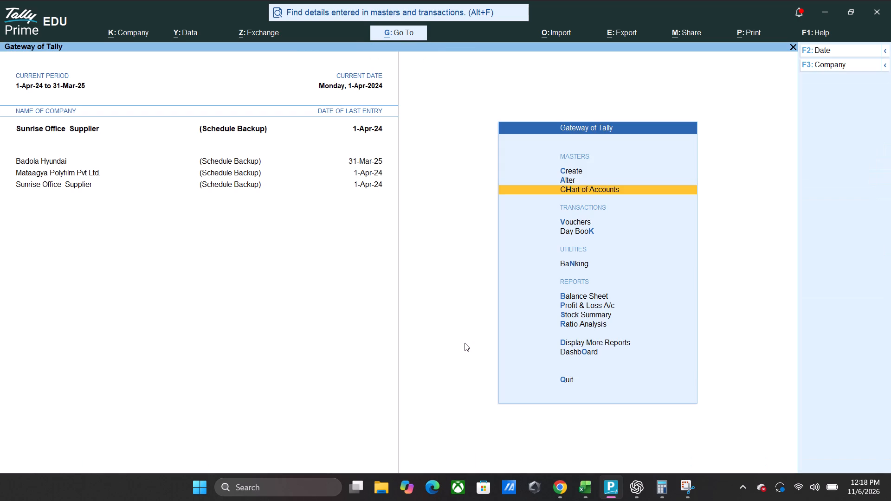
Look through the Gateway of Tally reports, including Stock Summary and the Balance Sheet, and stay in the company without quitting.
key(Down)
key(Down)
key(Down)
key(Down)
key(Down)
key(Down)
key(Up)
key(Up)
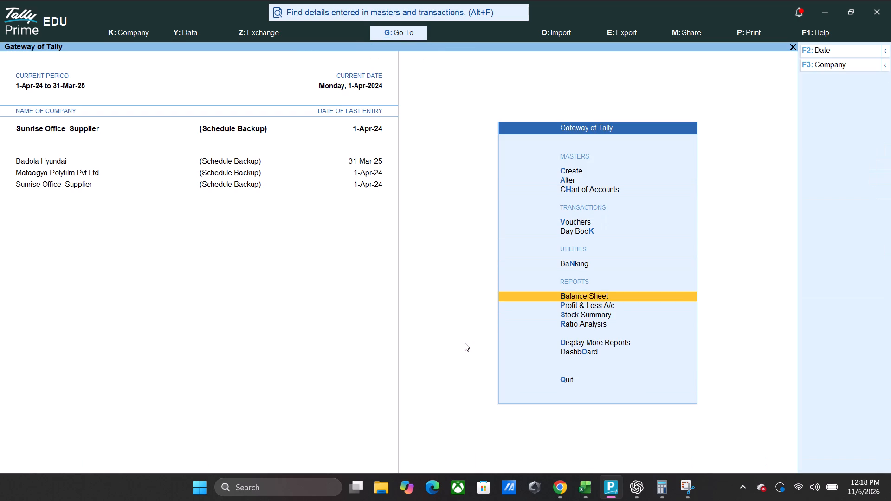
key(Up)
key(Down)
key(Down)
key(Down)
key(Return)
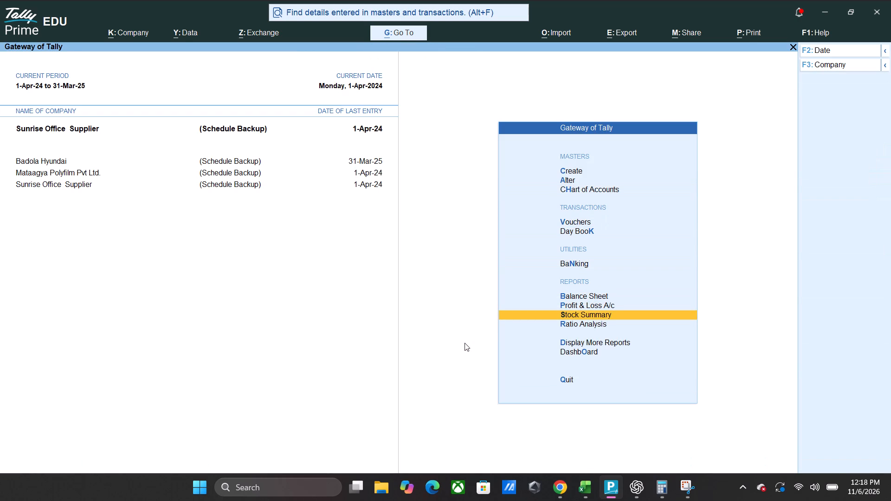
key(Escape)
key(Down)
key(Down)
key(Up)
key(Up)
key(Up)
key(Up)
key(Return)
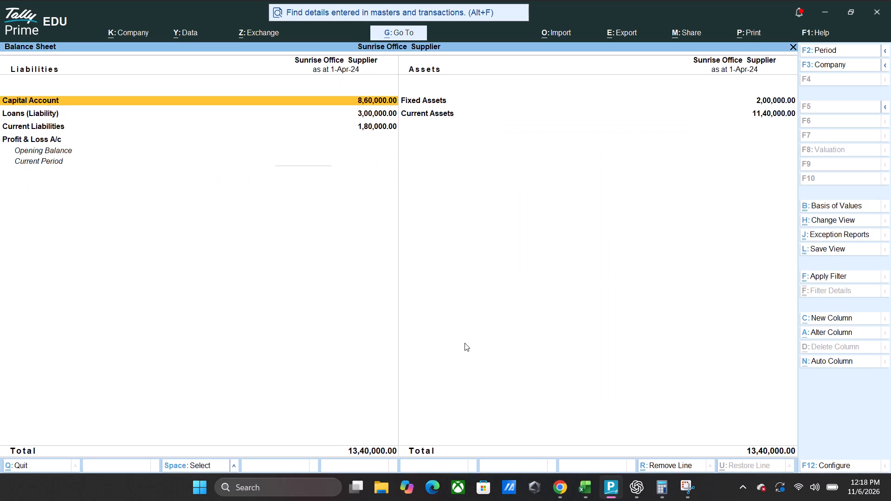
key(Escape)
key(Escape)
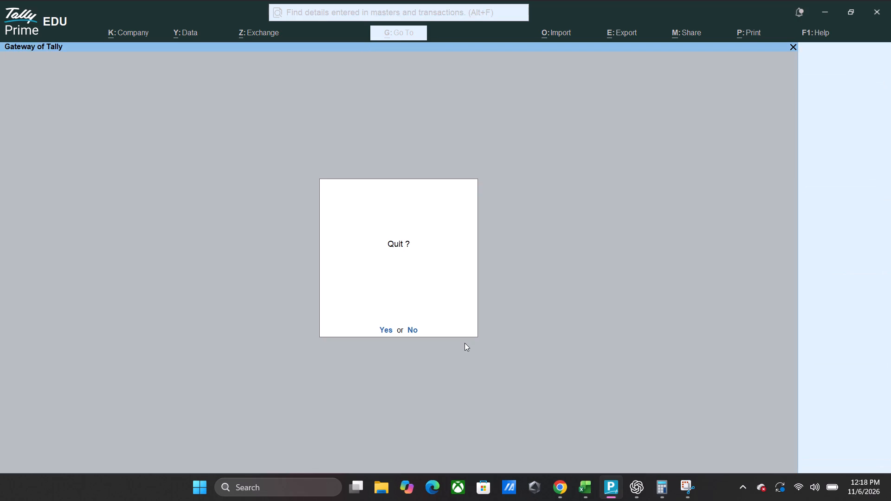
key(Escape)
In a payment voucher's configuration, enable Cr/Dr instead of To/By and Supplier Inv/Ref No. and Date, keeping the other options.
key(v)
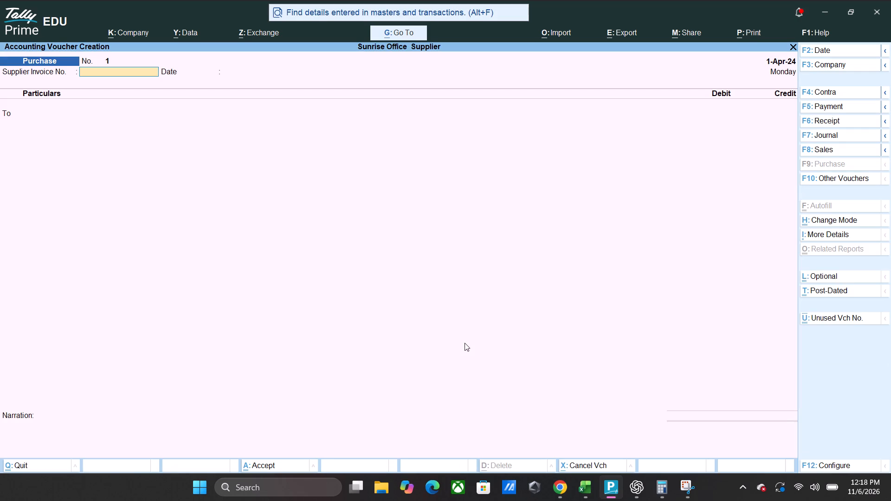
key(Down)
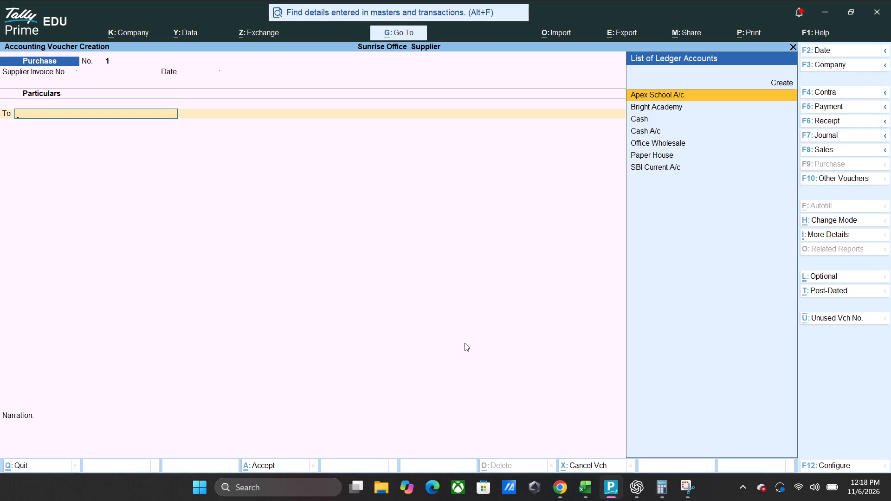
key(F5)
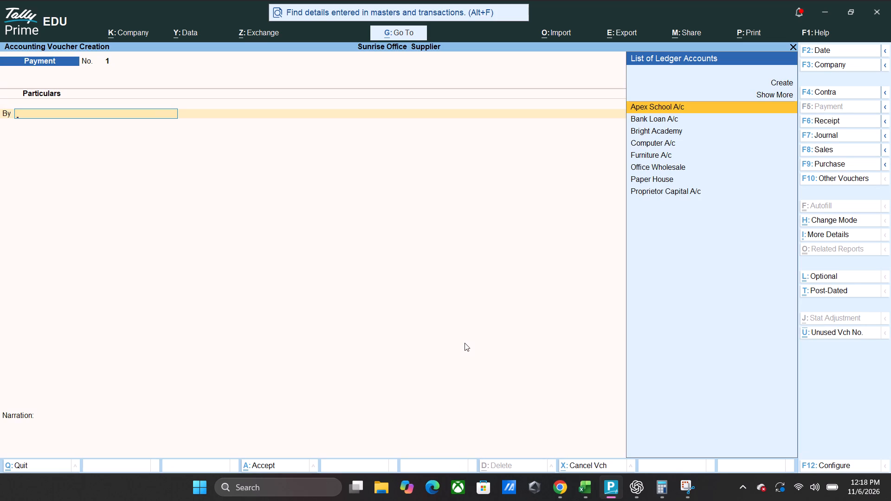
key(F12)
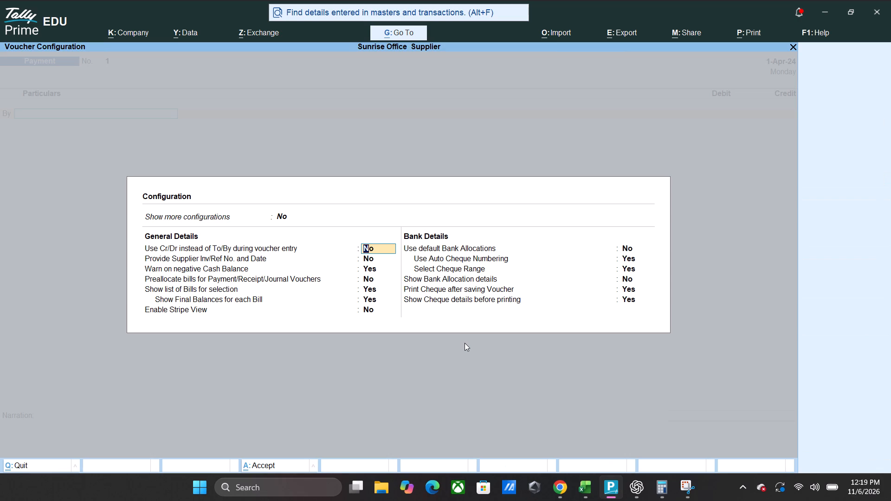
text(yes)
key(Return)
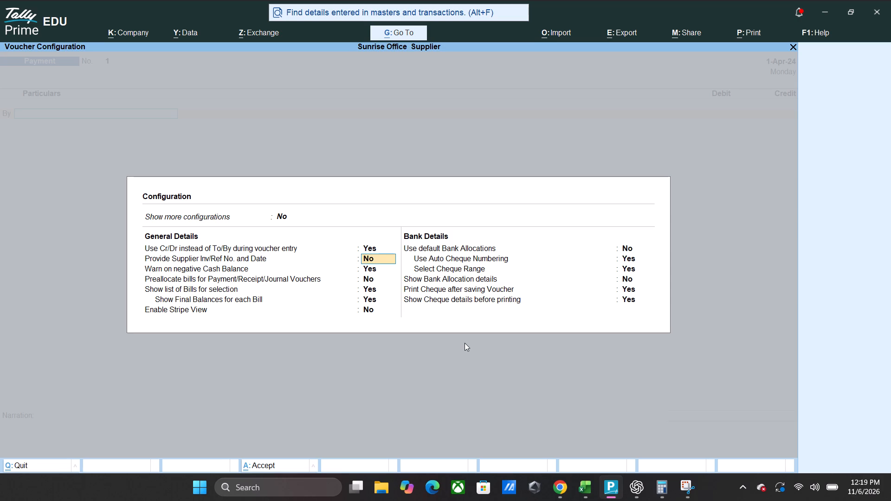
text(yes)
key(Return)
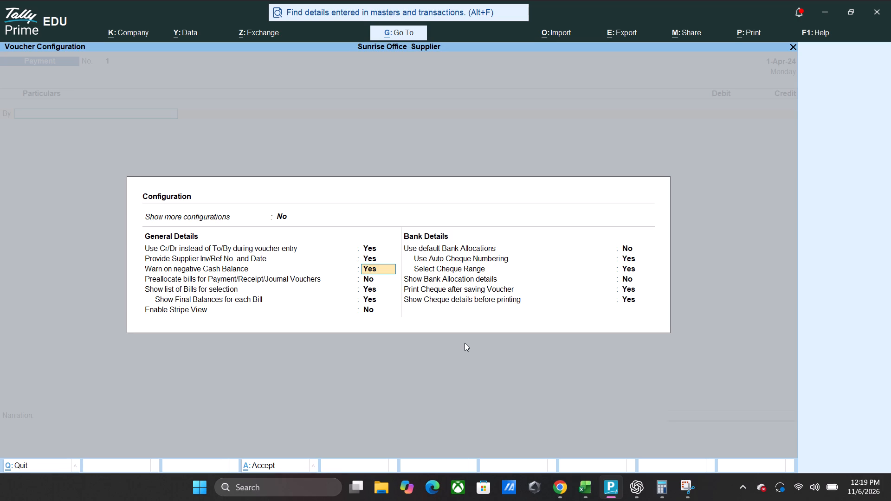
key(Return)
key(Return)
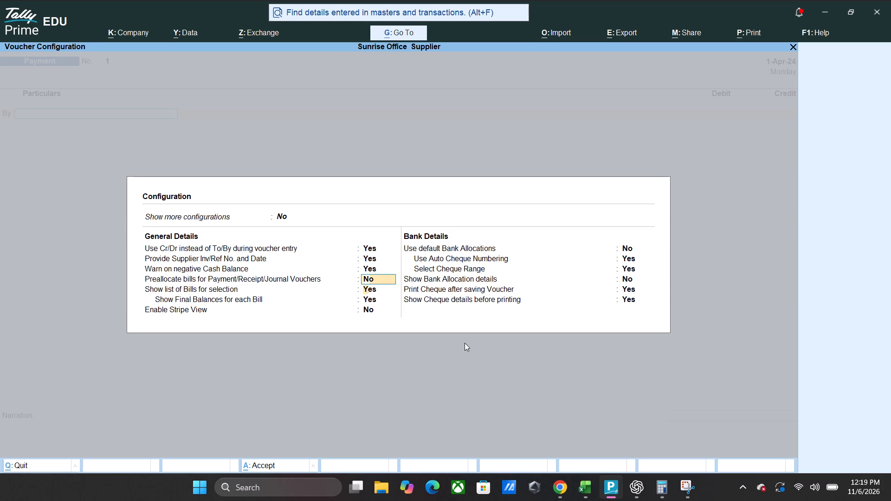
key(Return)
key(Return)
key(Return)
key(Return)
key(Return)
key(Return)
key(Return)
key(Return)
key(Return)
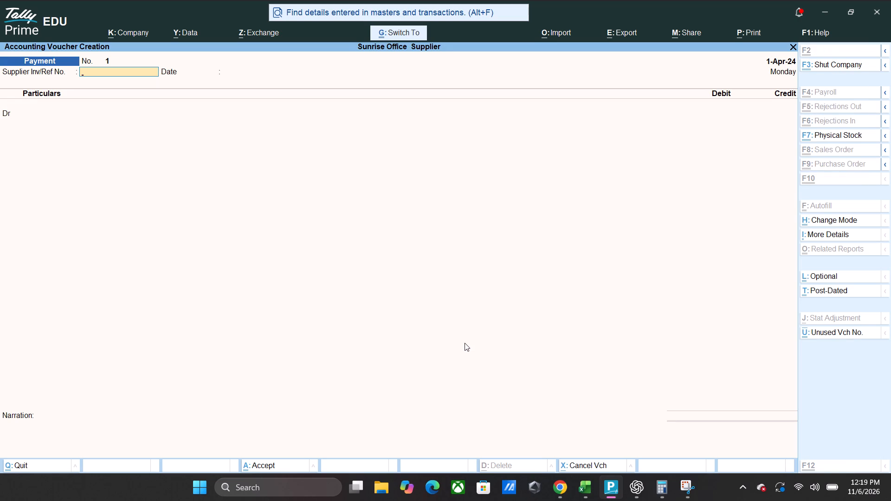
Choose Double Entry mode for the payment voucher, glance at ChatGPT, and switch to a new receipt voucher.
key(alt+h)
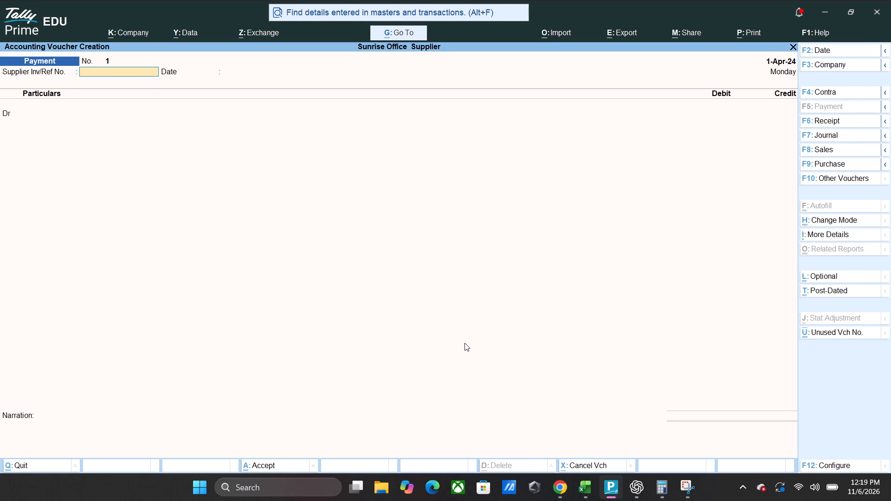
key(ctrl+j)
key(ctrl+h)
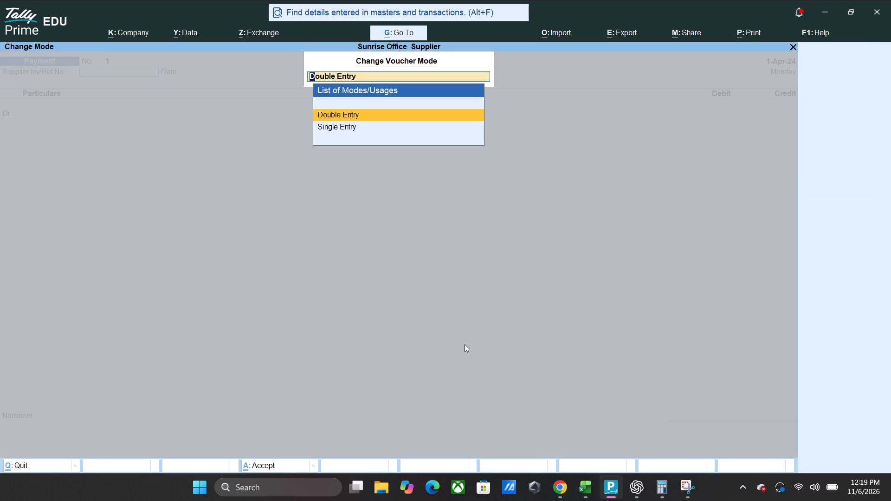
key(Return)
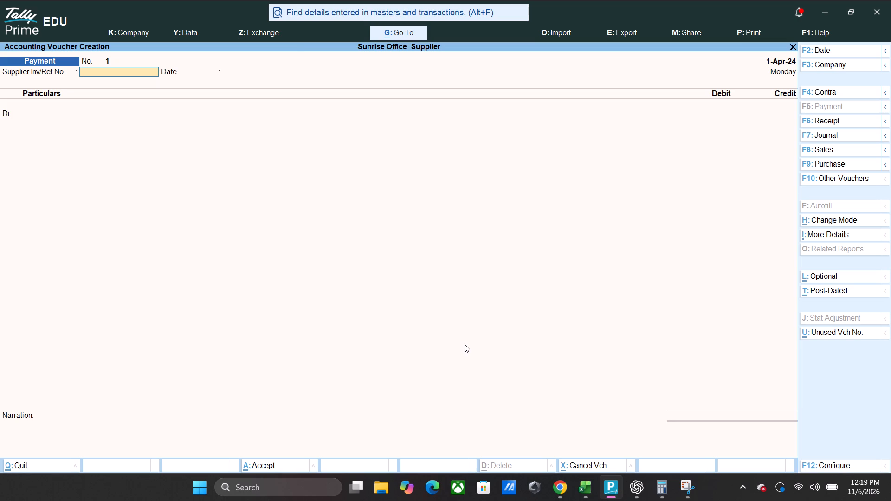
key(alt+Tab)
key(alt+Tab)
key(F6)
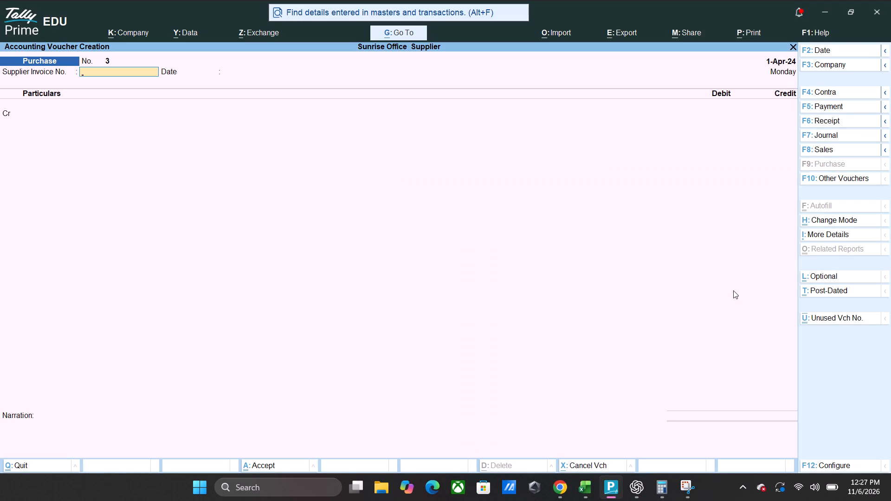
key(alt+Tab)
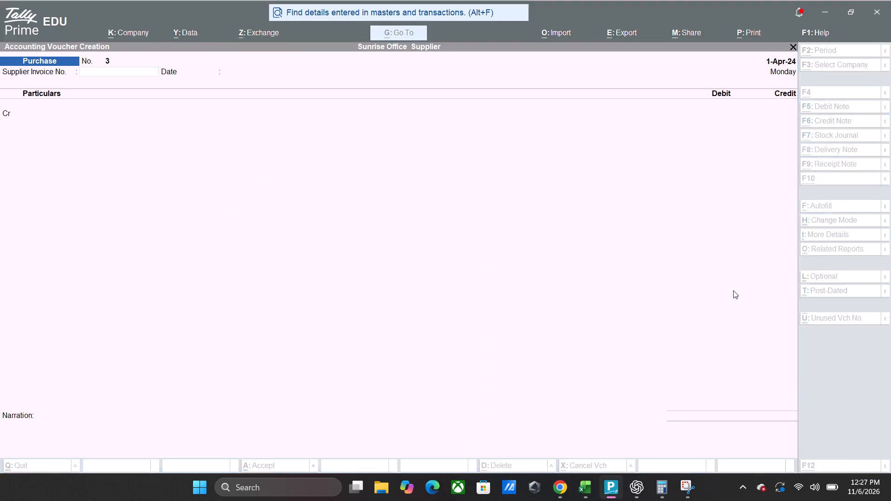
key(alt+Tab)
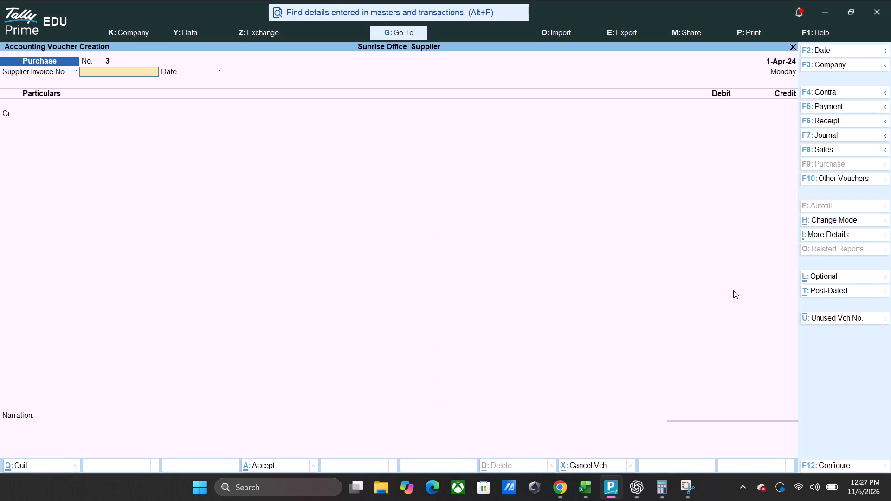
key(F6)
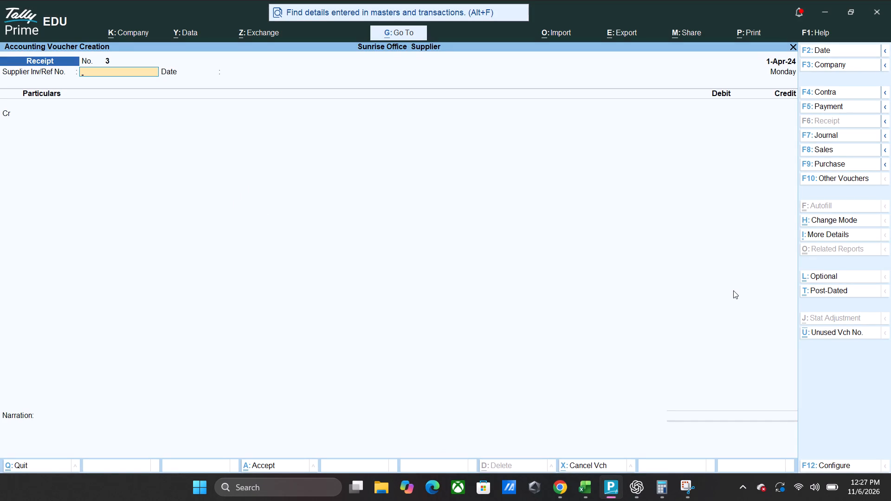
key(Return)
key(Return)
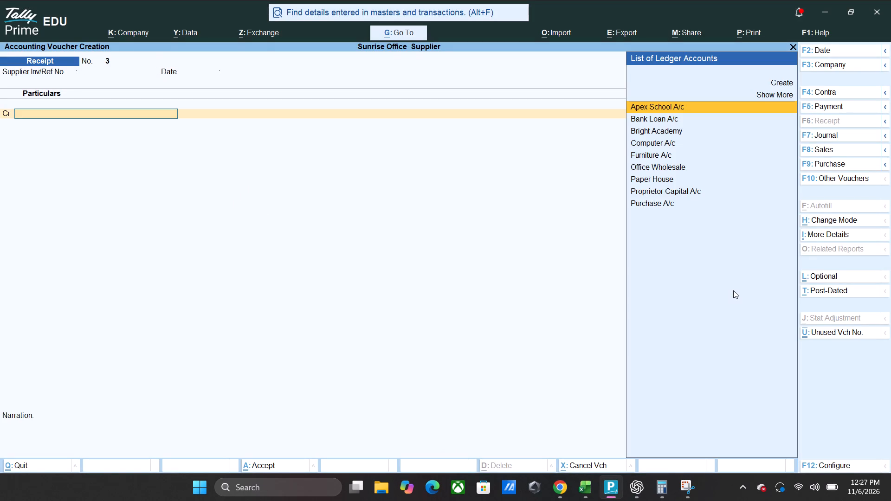
text(cas)
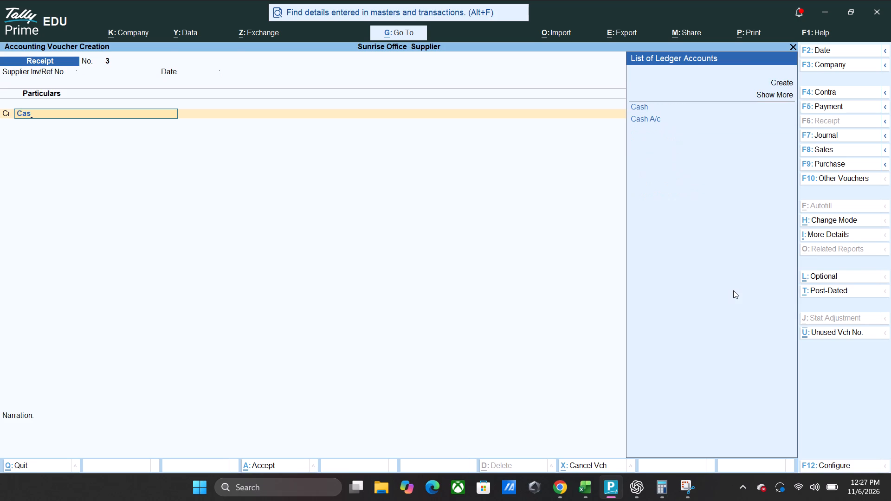
key(Down)
key(Down)
key(Return)
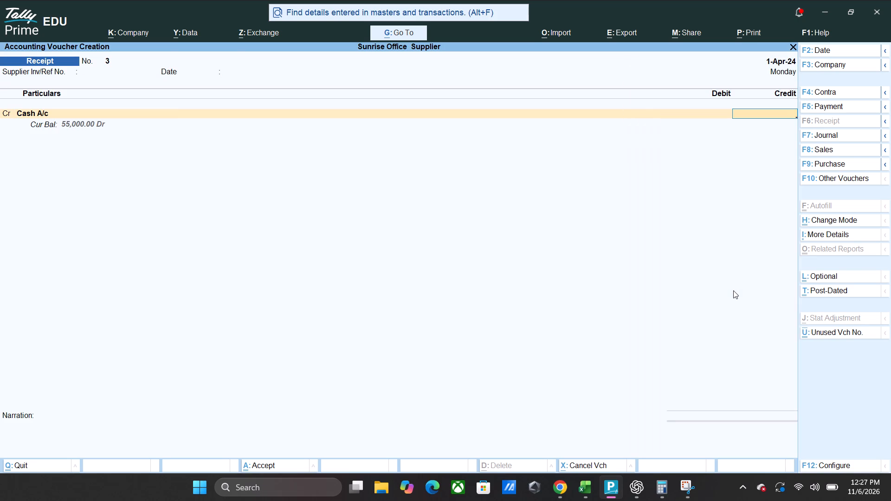
key(alt+Tab)
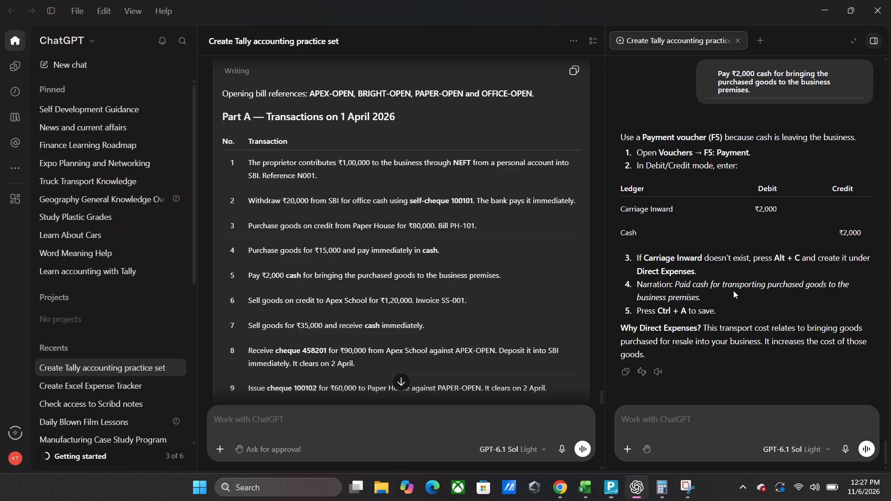
key(alt+Tab)
text(2000)
key(Return)
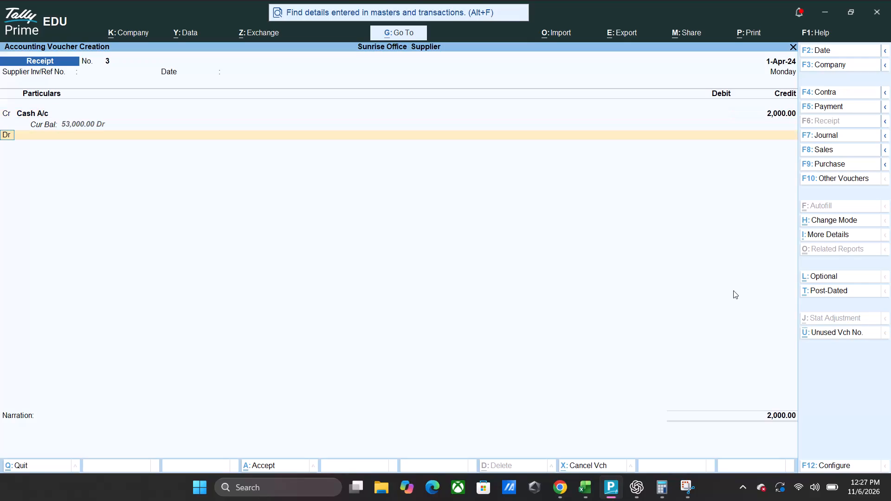
On the voucher's debit line, start creating a new ledger with the name "Carriage Inward /ac".
key(t)
key(Return)
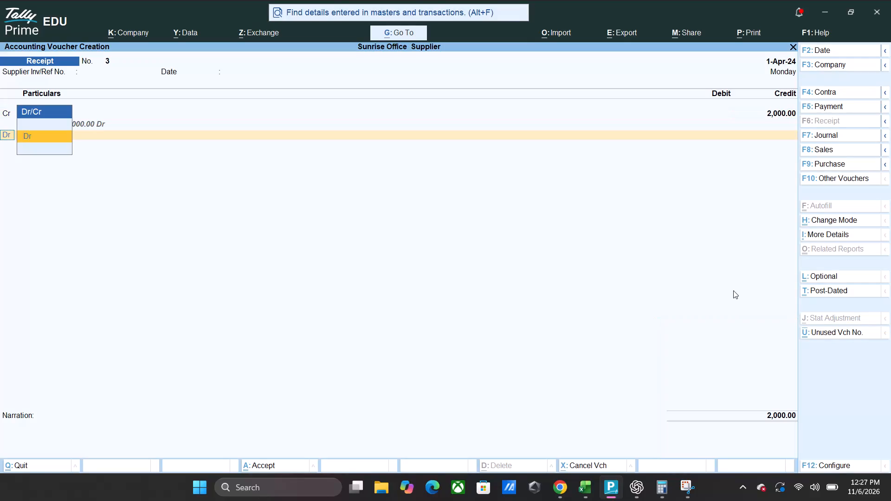
key(Return)
key(ctrl+c)
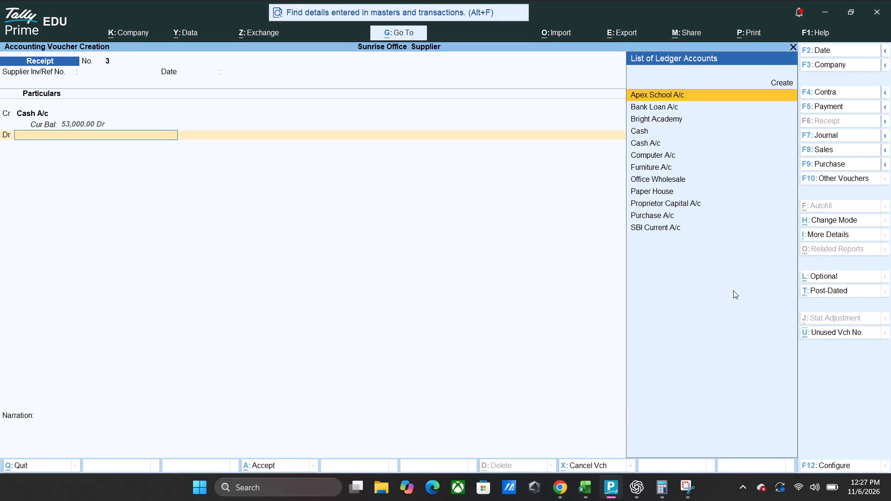
key(Up)
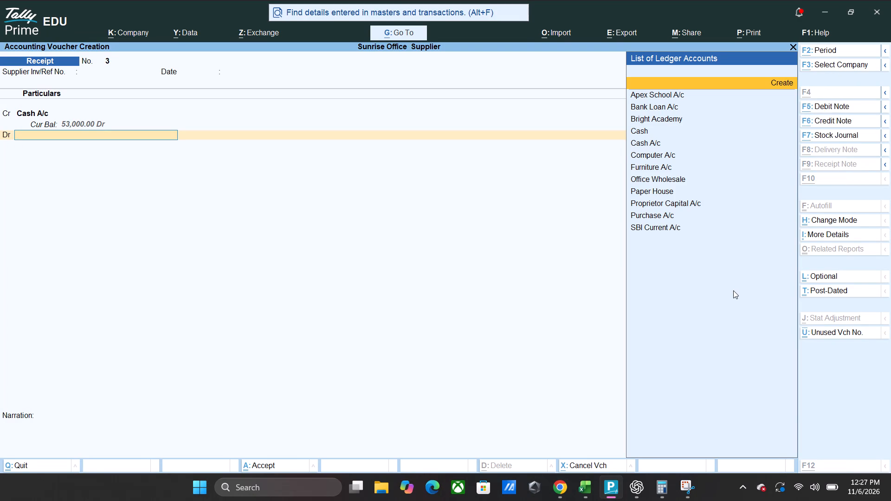
key(alt+c)
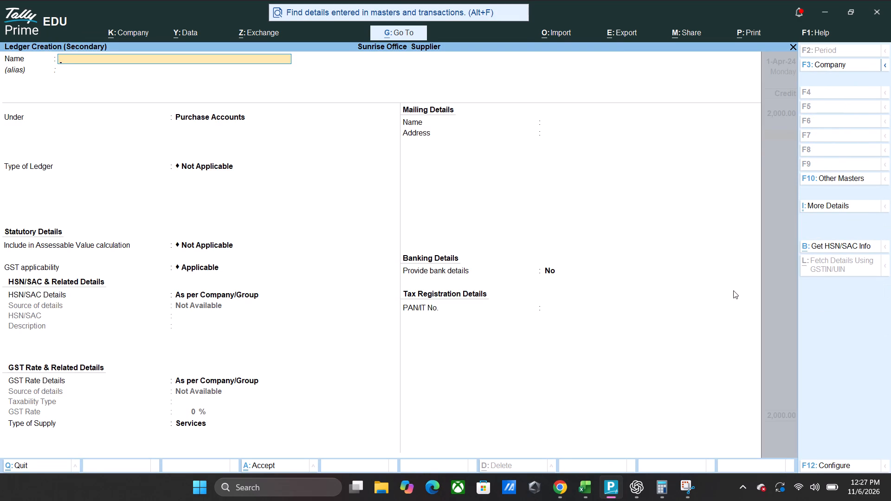
text(Carra)
key(BackSpace)
text(iage)
key(space)
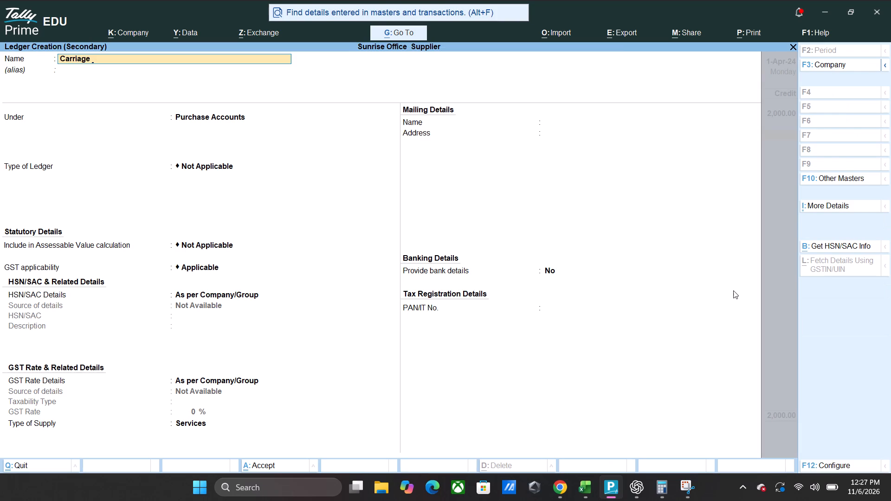
key(alt+Tab)
key(alt+Tab)
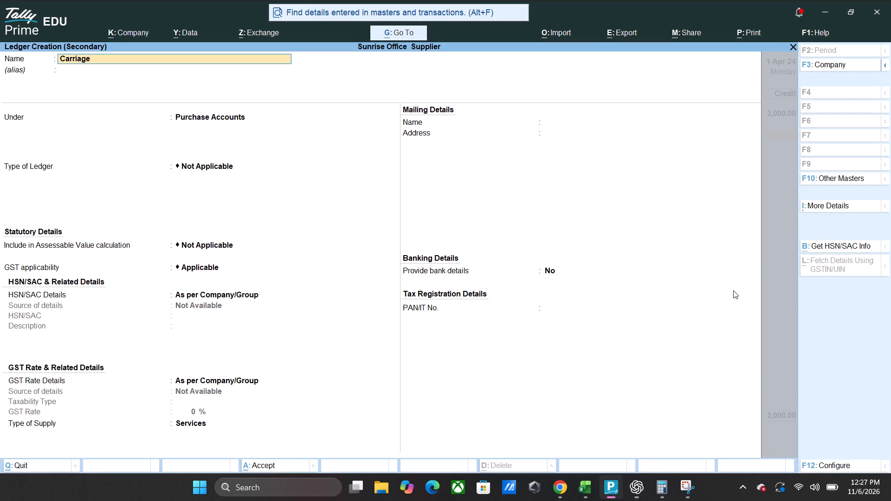
text(inward)
key(space)
text(/ac)
key(Return)
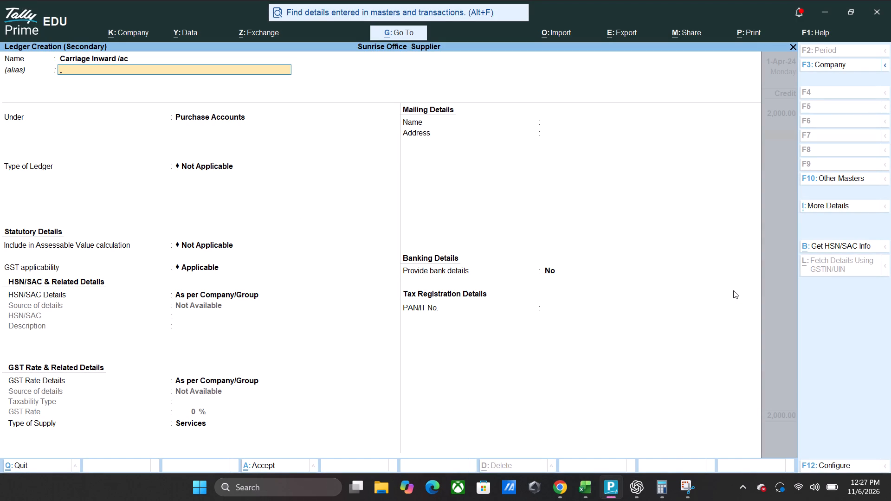
Correct the new ledger's name to "Carriage Inward A/c" and leave the alias blank.
key(BackSpace)
key(BackSpace)
key(Right)
key(Right)
key(Right)
key(Right)
key(Right)
key(Right)
key(Right)
key(Right)
key(Right)
key(Right)
key(Right)
key(Right)
key(Right)
key(Right)
key(Right)
key(Right)
key(Right)
key(Right)
key(Right)
key(Right)
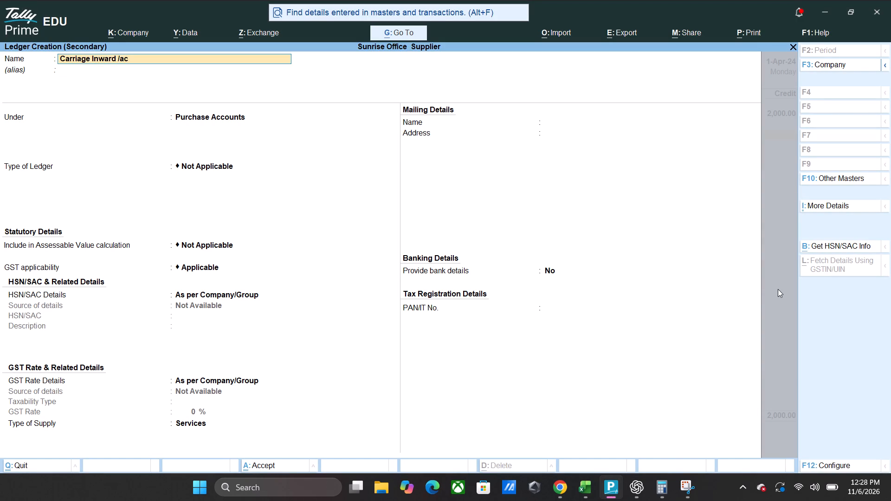
key(BackSpace)
key(BackSpace)
key(BackSpace)
text(a/c)
key(Return)
key(Return)
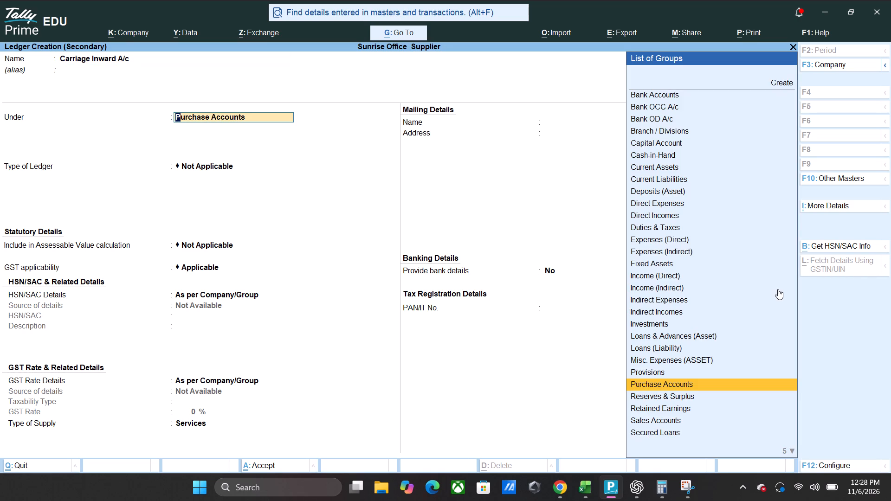
Group the new Carriage Inward A/c ledger under Direct Expenses.
text(direcr)
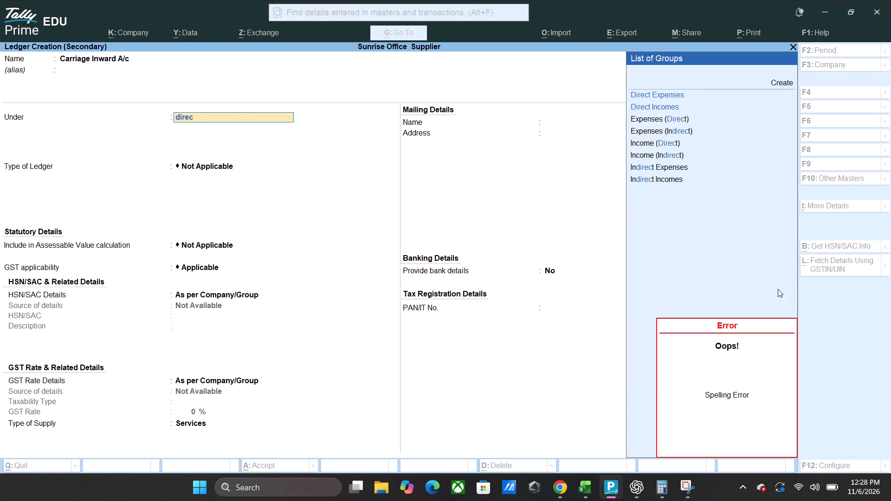
key(Down)
key(Down)
key(Up)
key(Return)
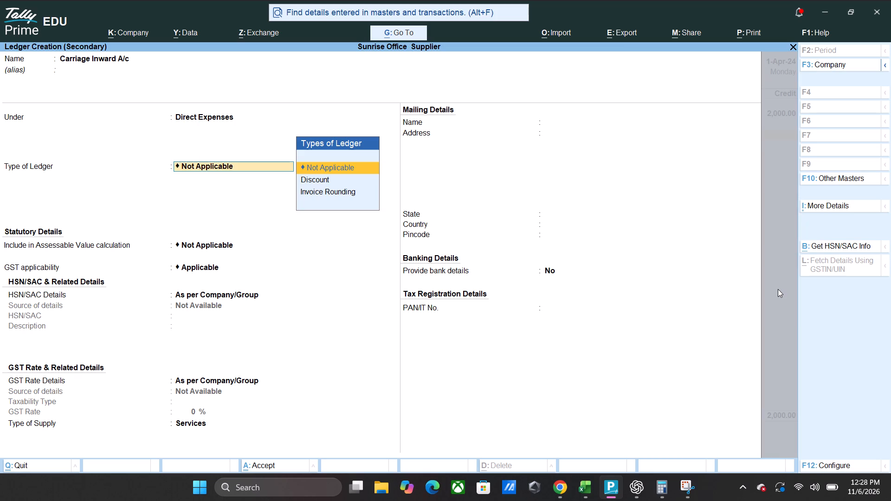
Keep the ledger type Not Applicable, GST Applicable, HSN and rate details As per Company/Group and bank details No, and save the ledger.
key(Return)
key(Return)
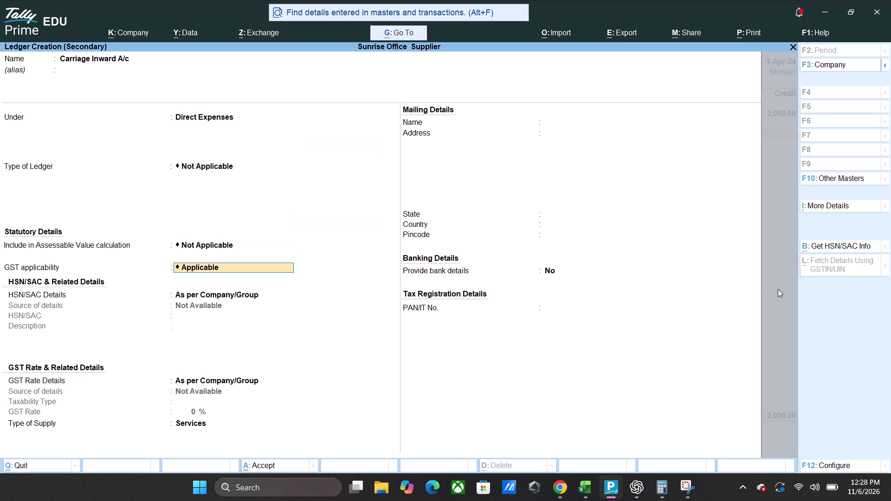
key(Up)
key(BackSpace)
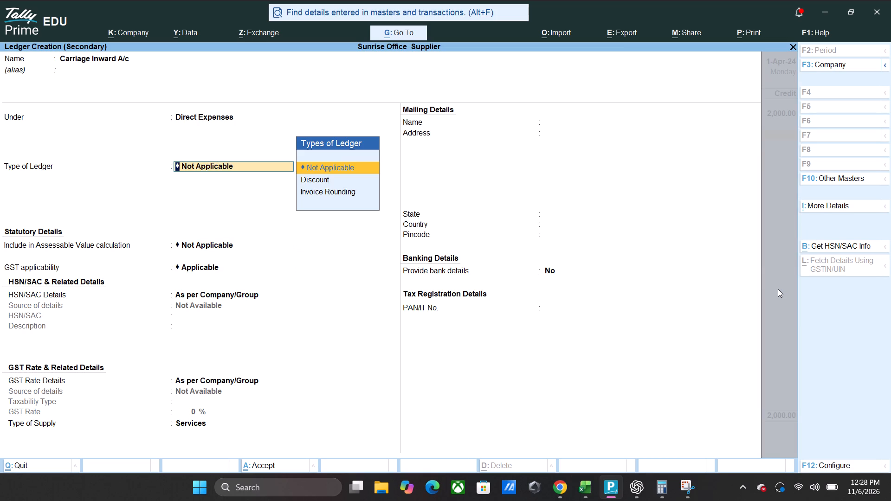
key(Return)
key(Return)
key(Return)
key(Return)
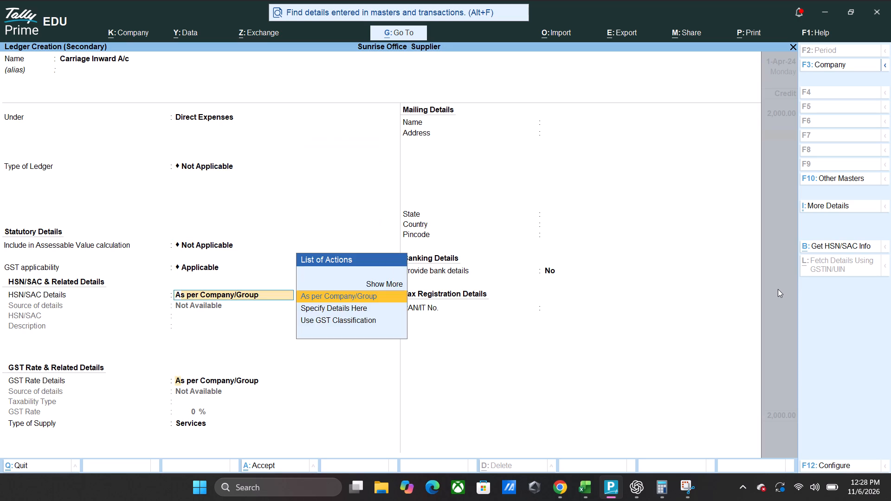
key(Return)
key(Return)
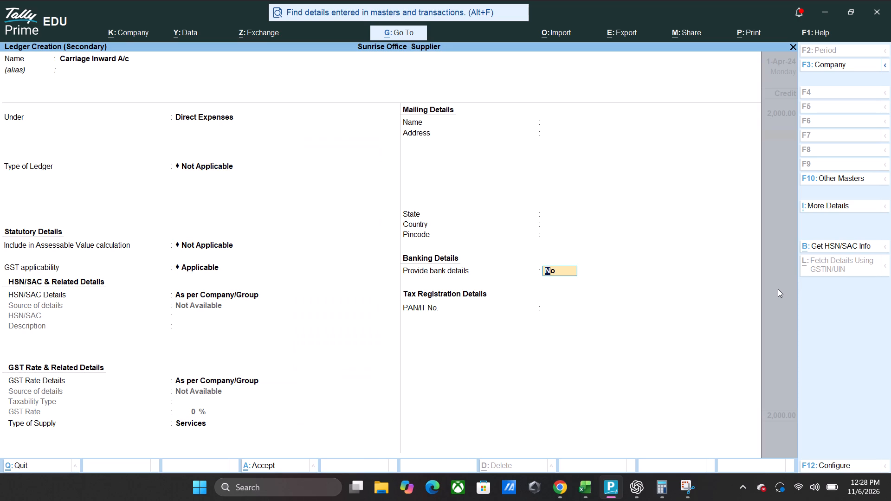
key(Return)
key(Return)
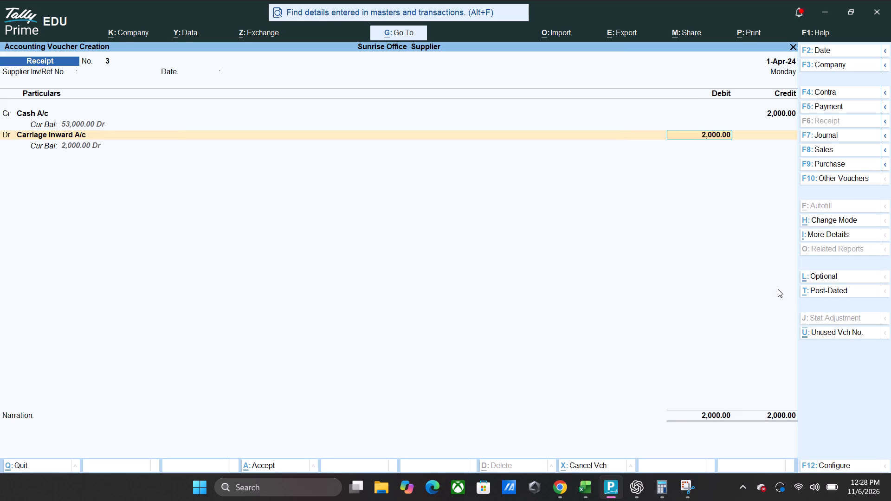
Debit Carriage Inward A/c with 2,000 and enter the narration "Payment made for bringing good to the factory premises".
key(Return)
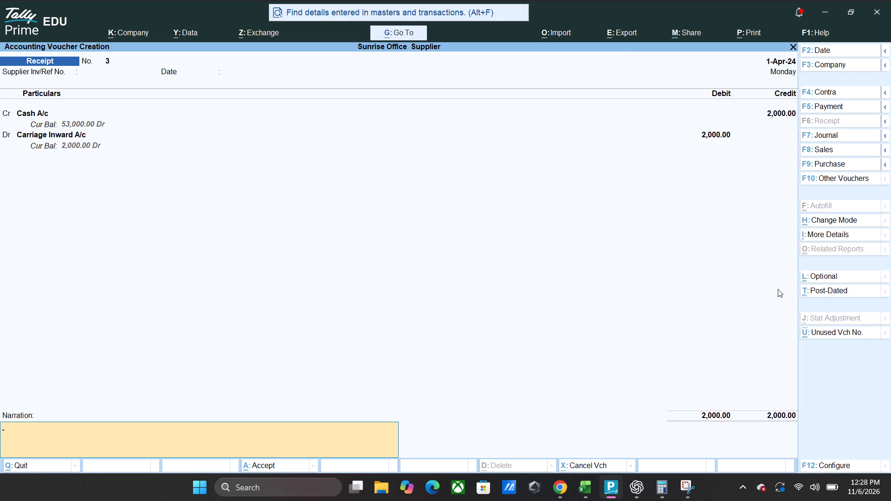
text(Payment made for)
key(space)
text(the cas)
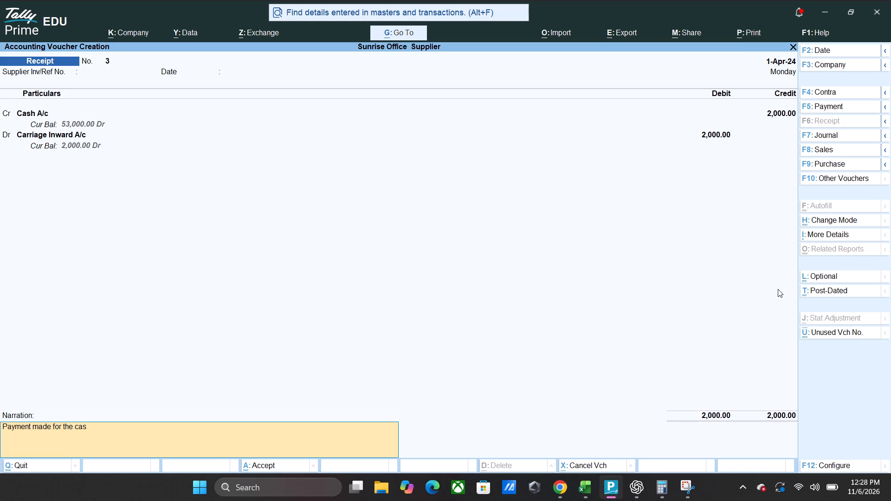
key(BackSpace)
key(BackSpace)
key(BackSpace)
key(BackSpace)
key(BackSpace)
key(BackSpace)
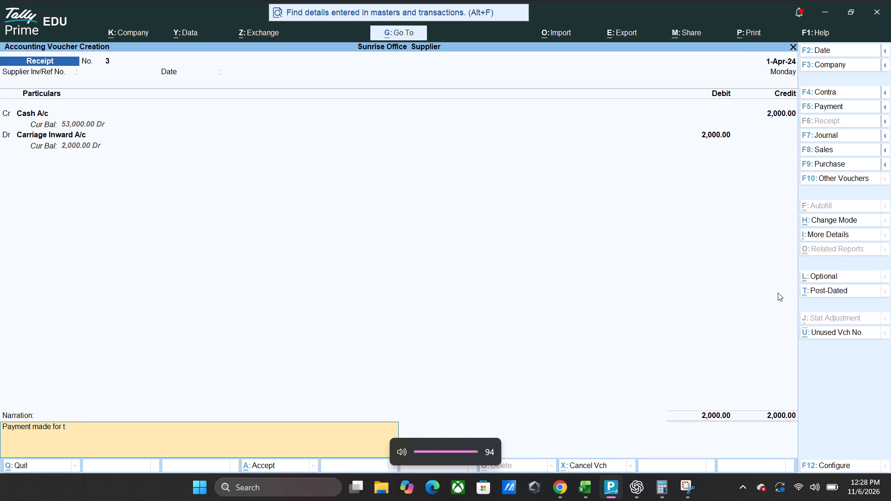
key(BackSpace)
text(bring)
key(space)
key(BackSpace)
text(ing)
key(space)
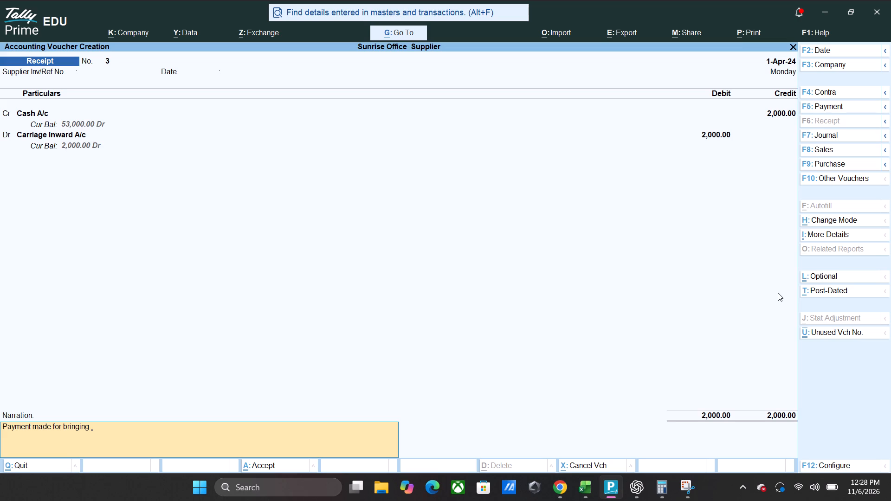
text(good)
key(space)
key(space)
text(from)
key(BackSpace)
key(BackSpace)
key(BackSpace)
key(BackSpace)
key(BackSpace)
text(to the facu)
key(BackSpace)
text(ot)
key(BackSpace)
key(BackSpace)
text(torty)
key(BackSpace)
key(BackSpace)
text(y)
key(space)
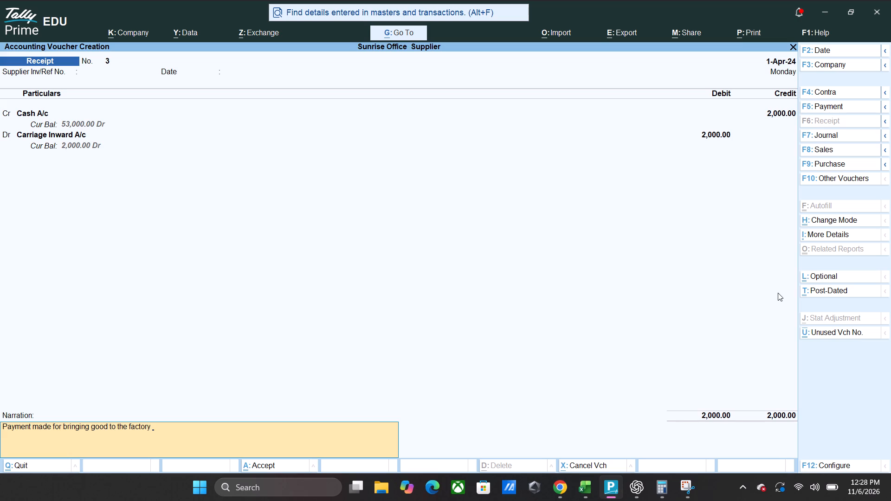
text(premis)
text(es)
key(space)
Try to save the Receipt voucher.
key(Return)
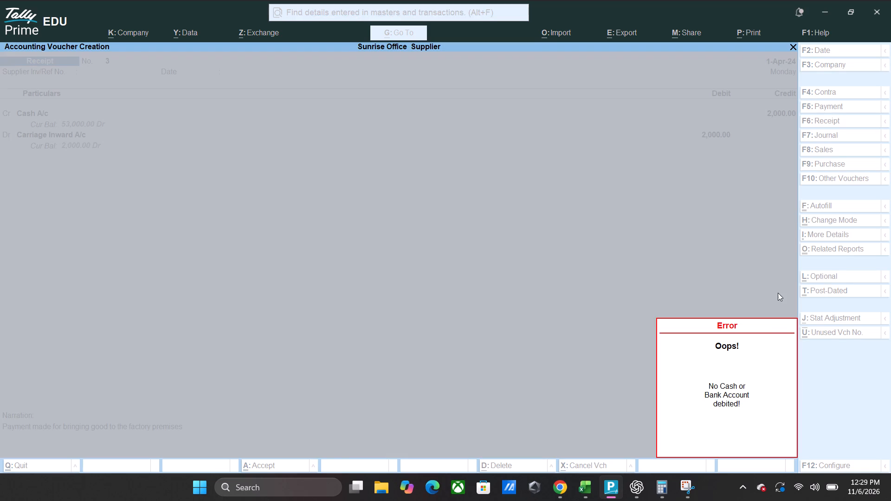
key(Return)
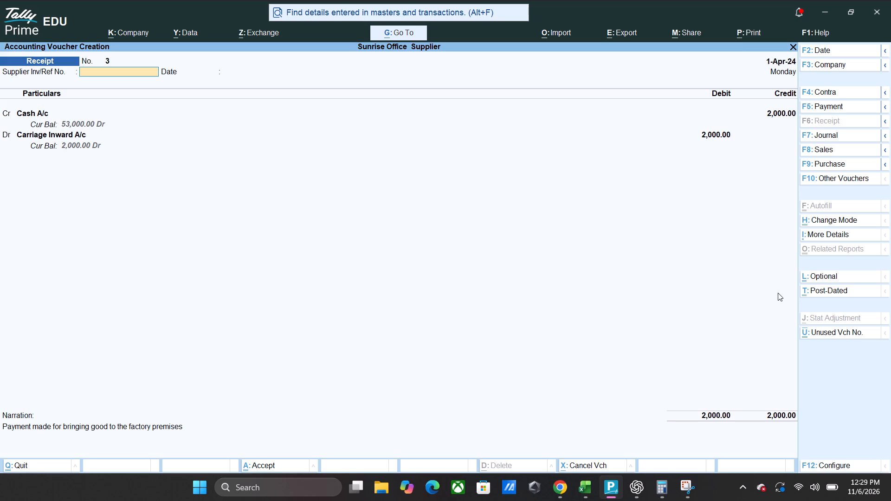
key(shift+super+s)
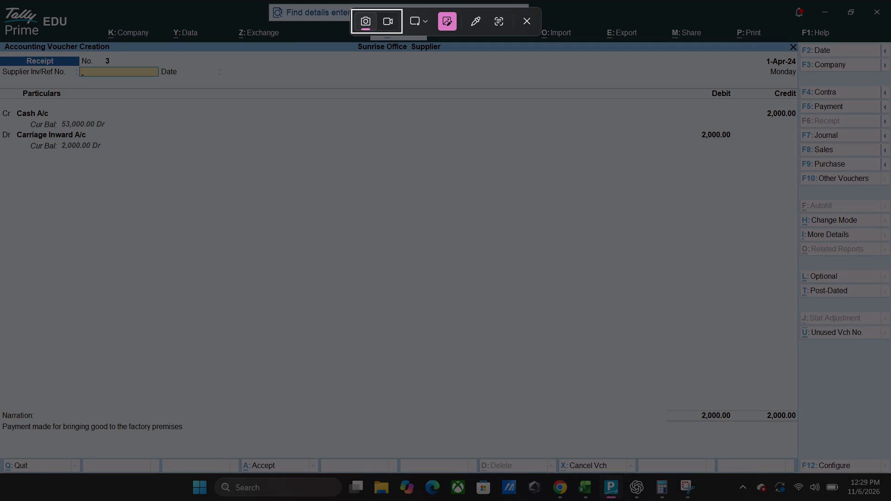
click(427, 13)
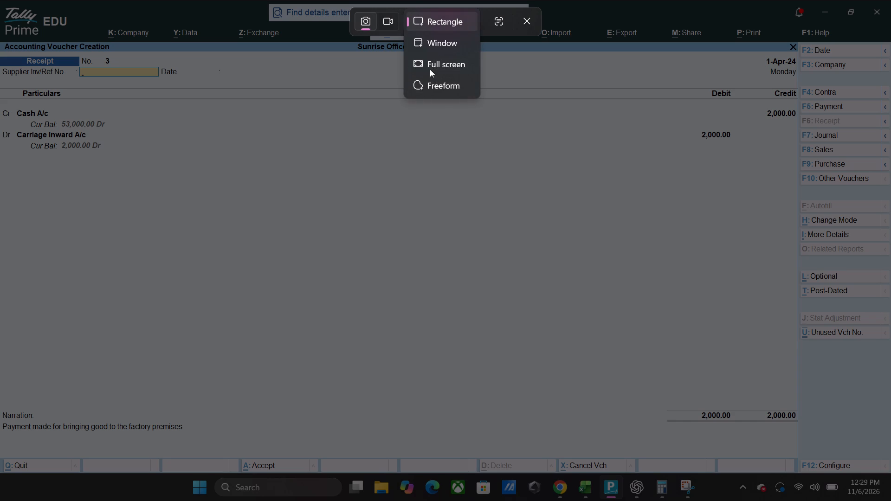
click(430, 68)
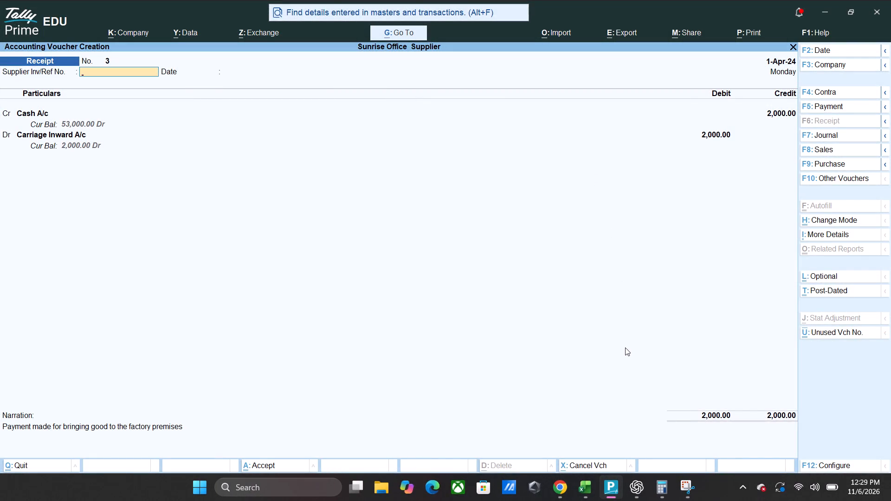
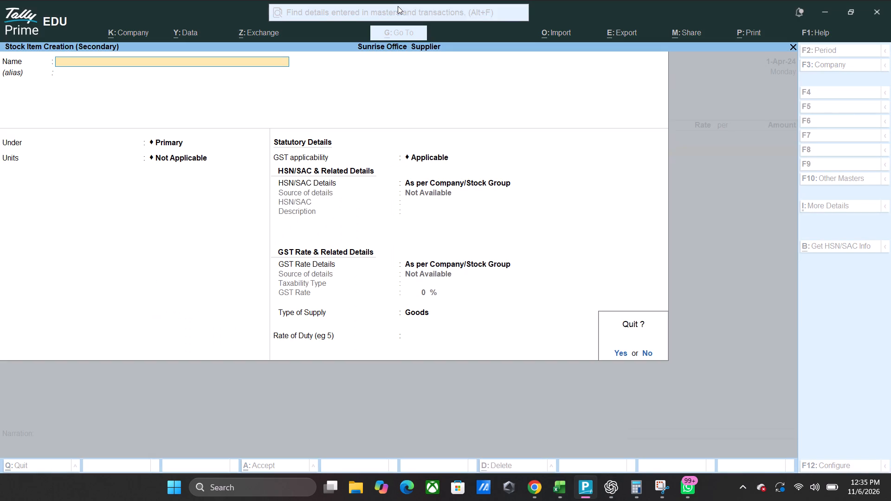
key(Escape)
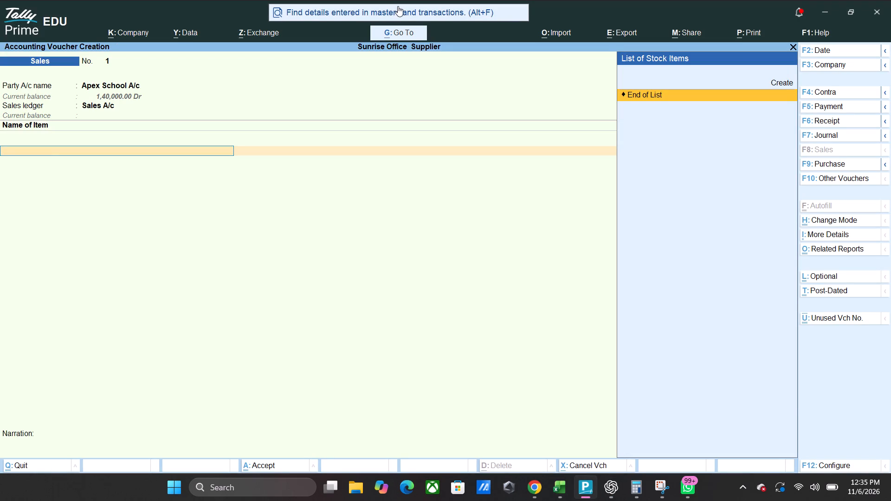
key(Escape)
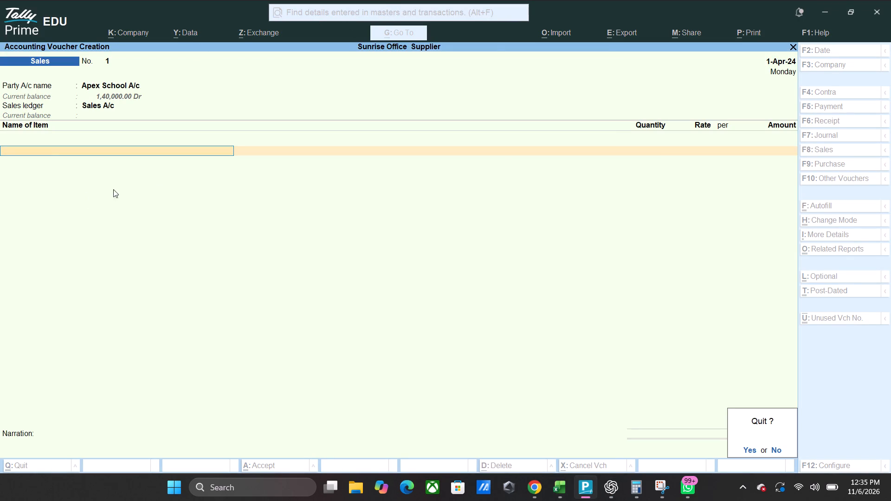
click(771, 149)
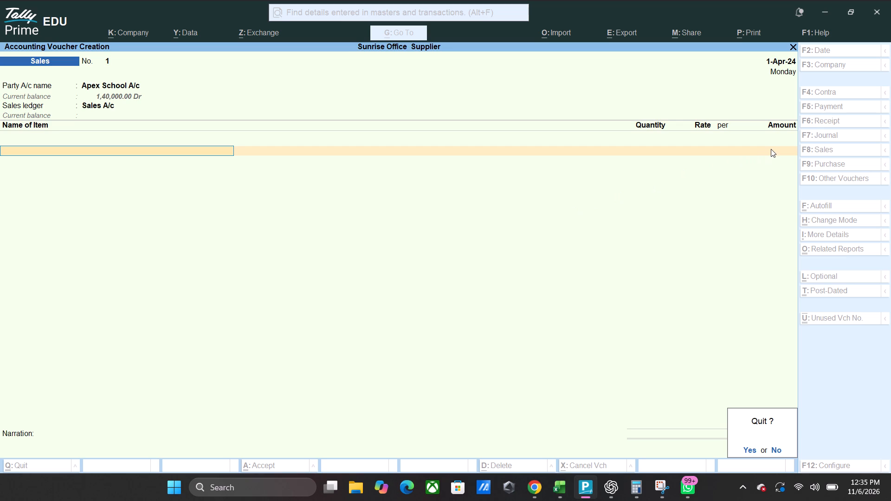
click(771, 149)
key(Right)
key(Return)
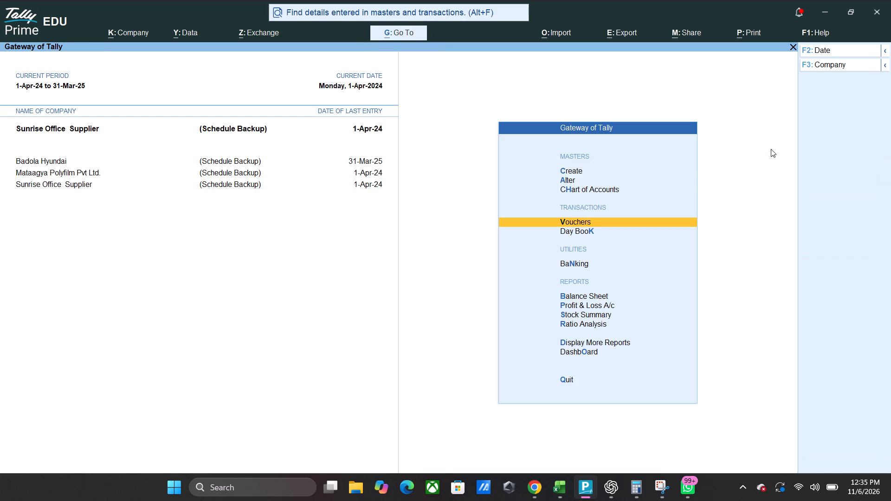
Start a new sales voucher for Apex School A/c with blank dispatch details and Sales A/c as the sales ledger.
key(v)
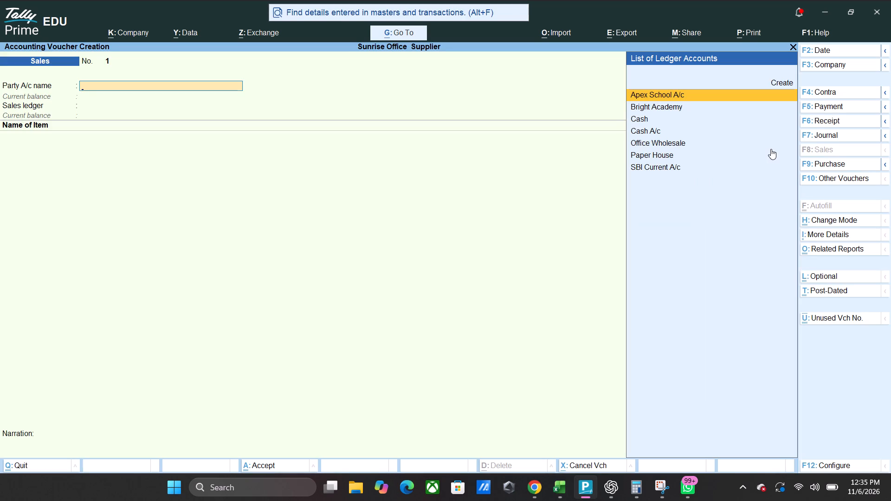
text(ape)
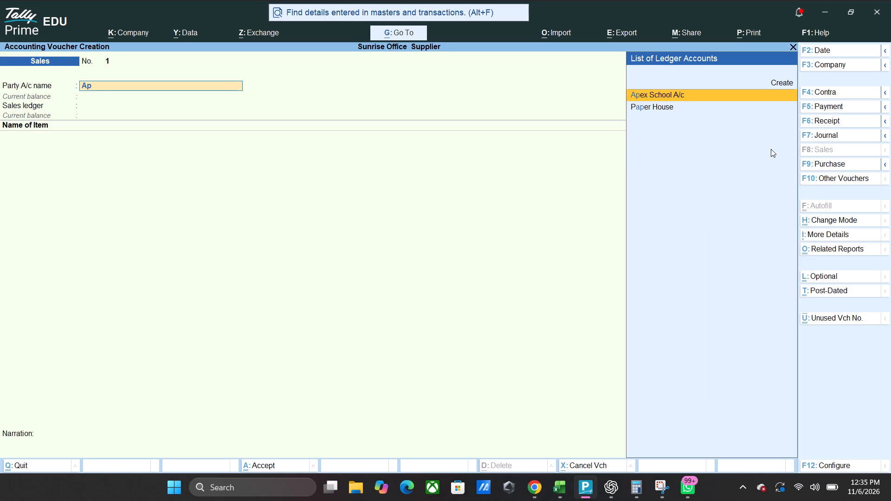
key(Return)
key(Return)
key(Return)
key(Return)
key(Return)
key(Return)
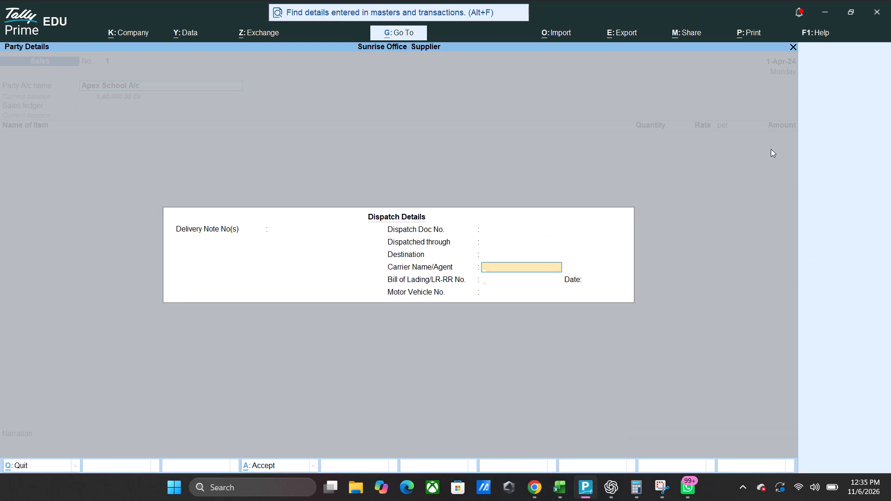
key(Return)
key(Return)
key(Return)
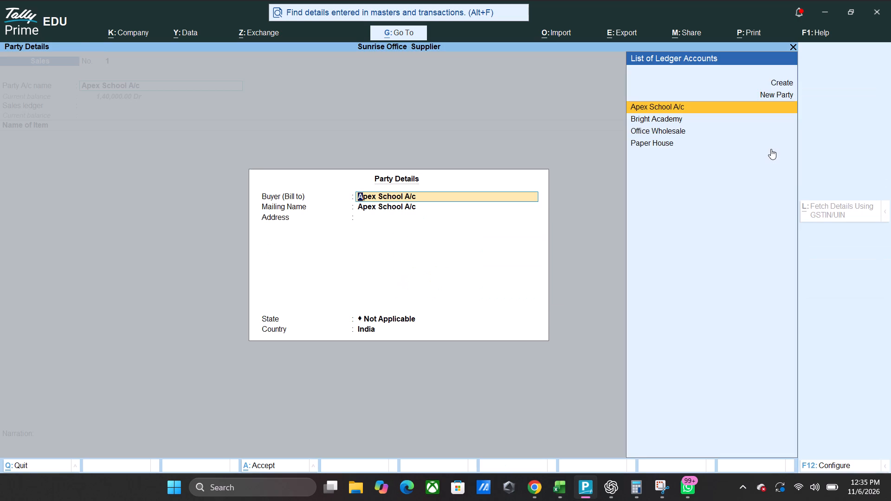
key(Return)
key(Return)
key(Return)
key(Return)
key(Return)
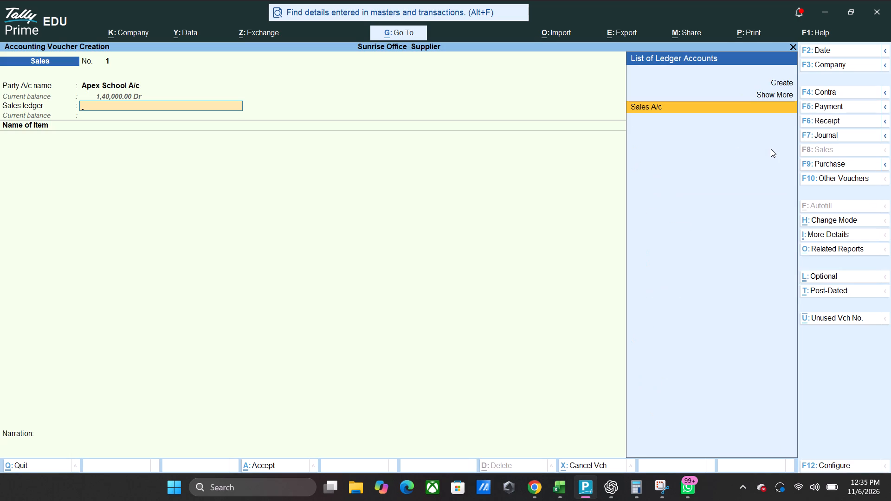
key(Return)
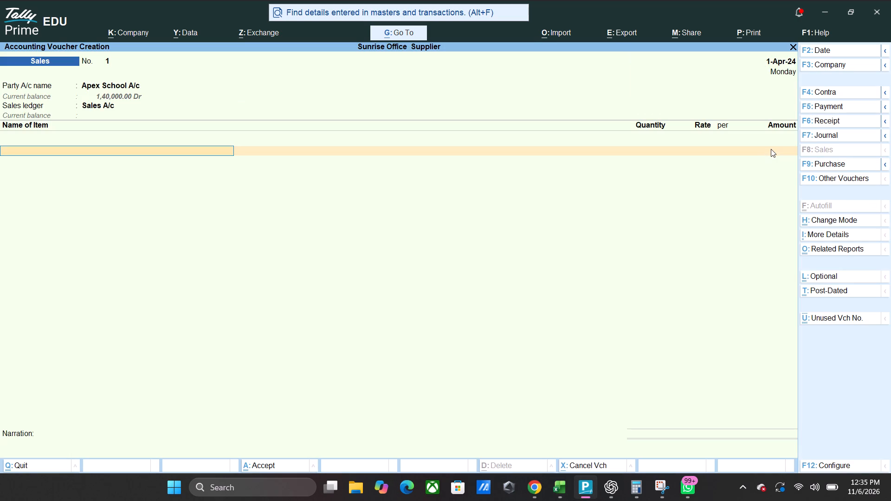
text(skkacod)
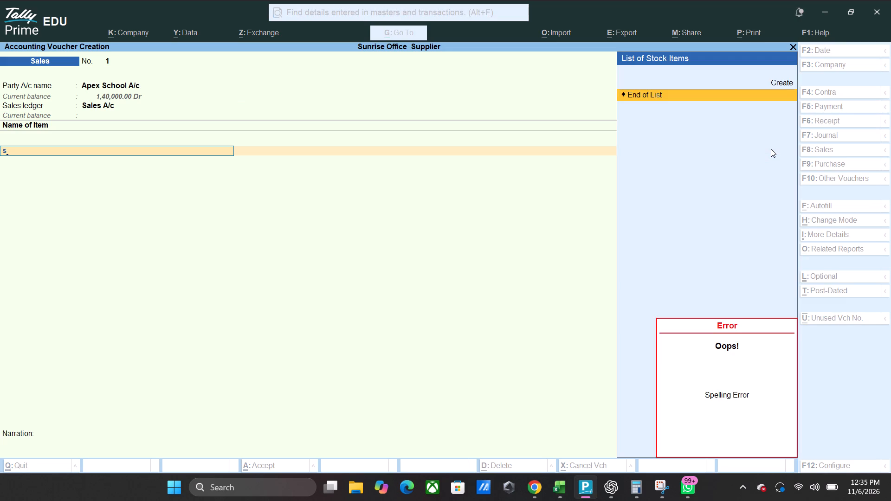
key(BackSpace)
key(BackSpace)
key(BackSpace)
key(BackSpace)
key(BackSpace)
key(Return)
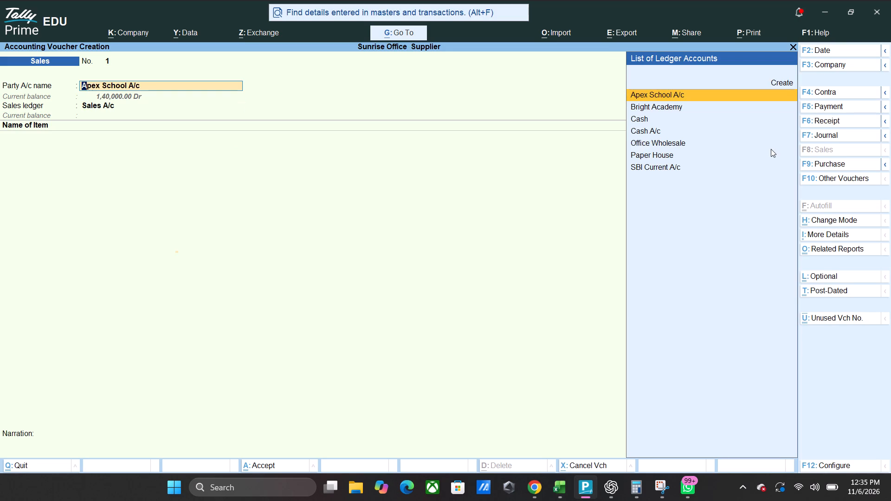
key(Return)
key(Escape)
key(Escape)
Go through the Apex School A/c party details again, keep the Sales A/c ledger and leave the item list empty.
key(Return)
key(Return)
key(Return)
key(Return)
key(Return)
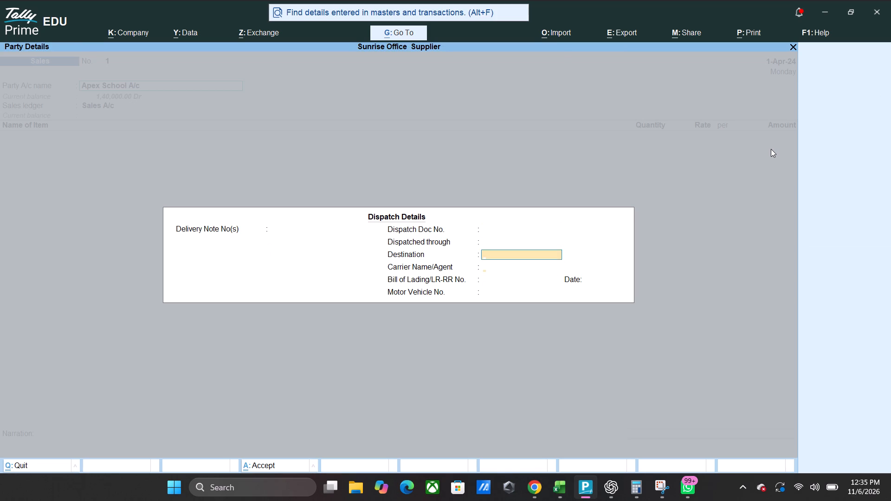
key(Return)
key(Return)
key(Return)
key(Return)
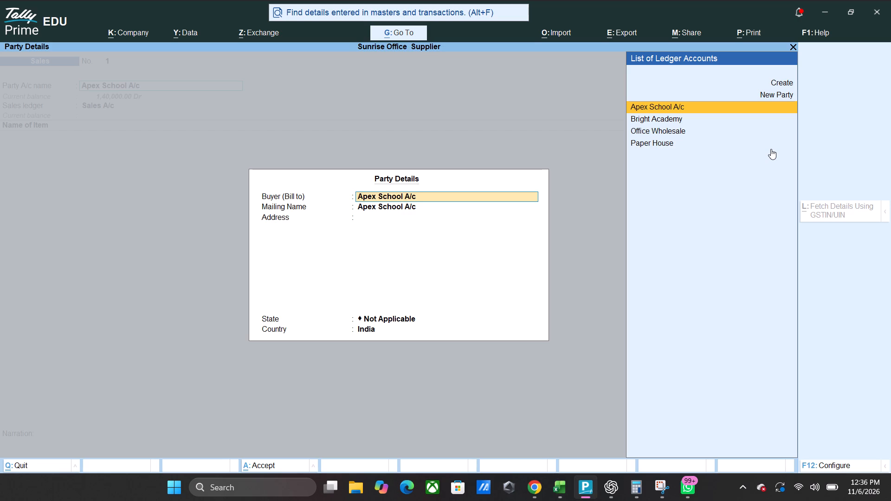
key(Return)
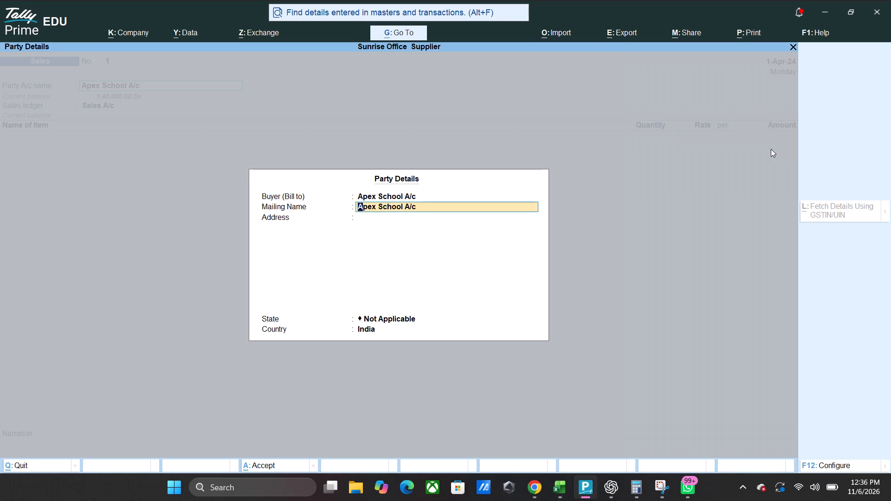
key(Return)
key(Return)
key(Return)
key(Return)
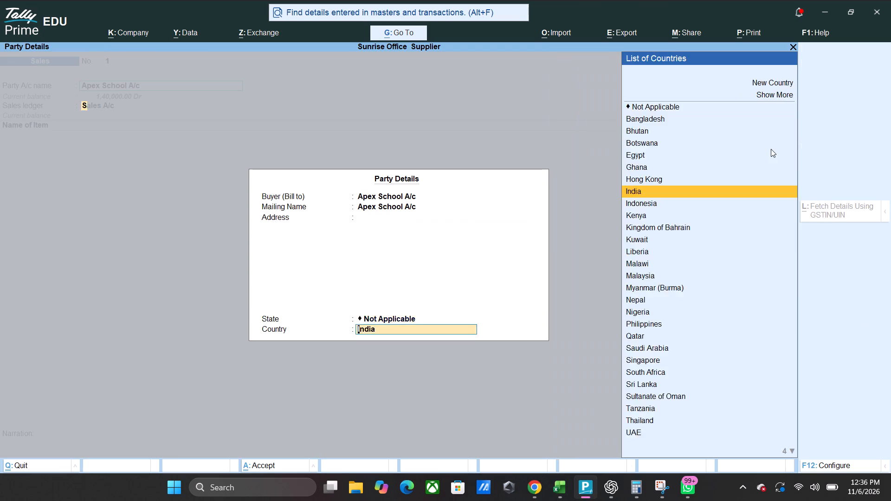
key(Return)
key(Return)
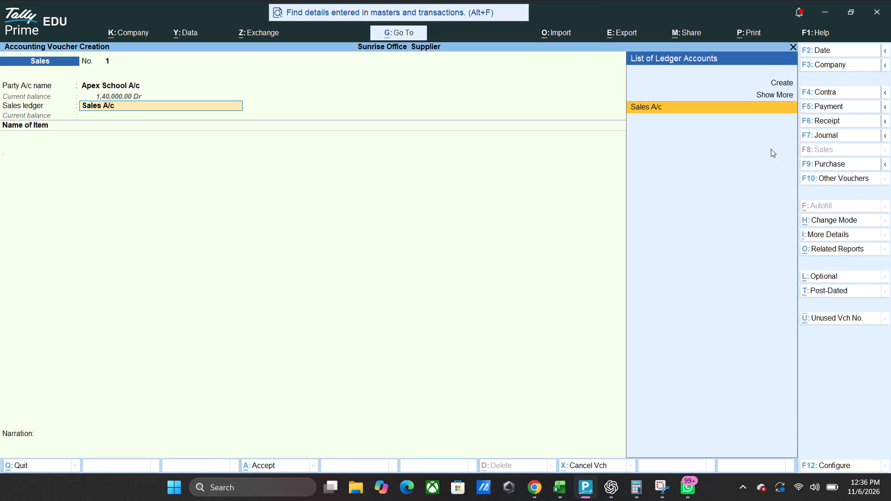